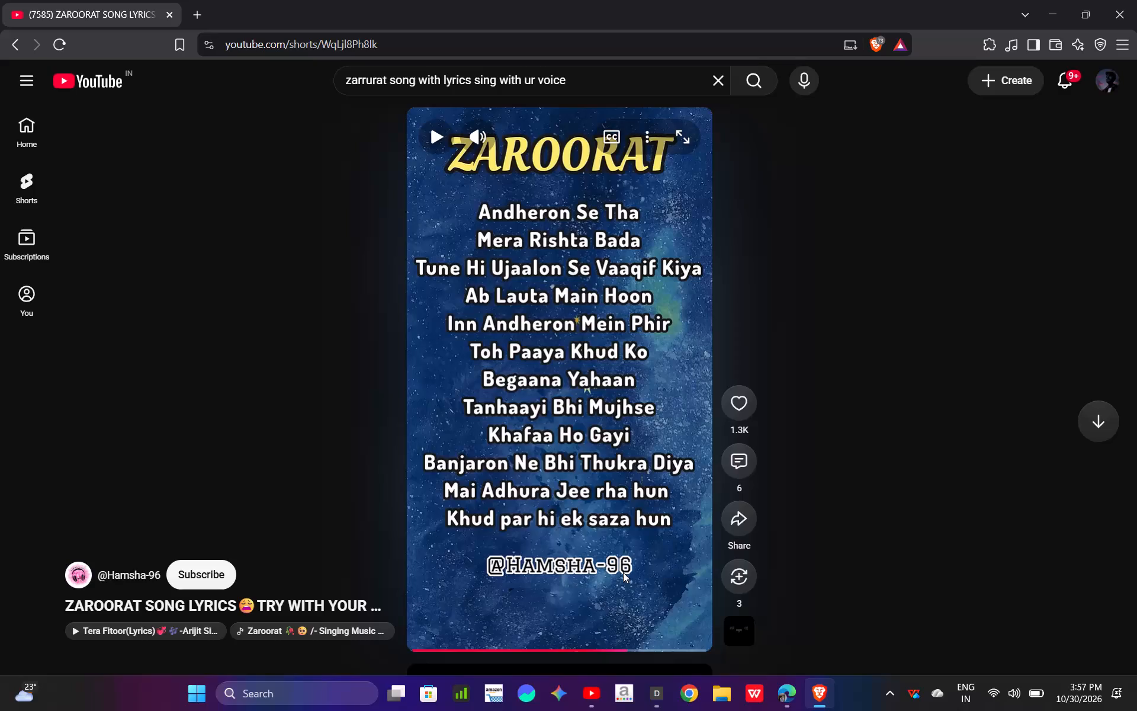
# Switch to Delta Exchange and examine recent ETHUSD price action on the 5-minute, 3-minute and 1-minute charts.
pyautogui.click(658, 710)
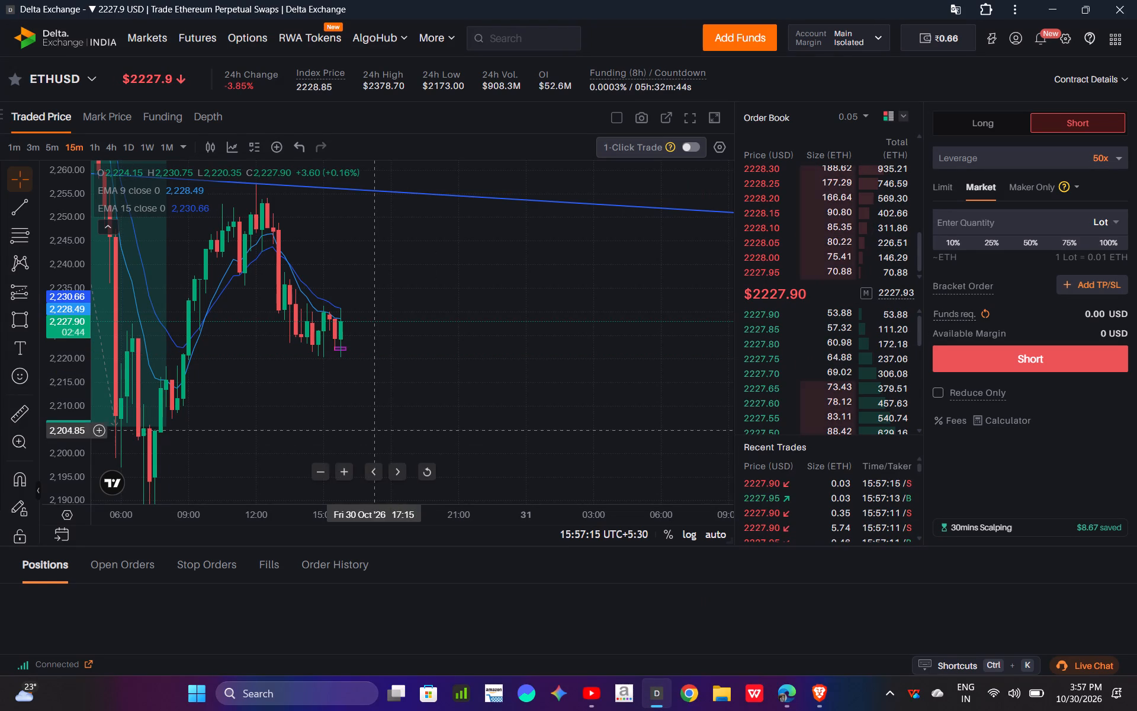
pyautogui.click(47, 148)
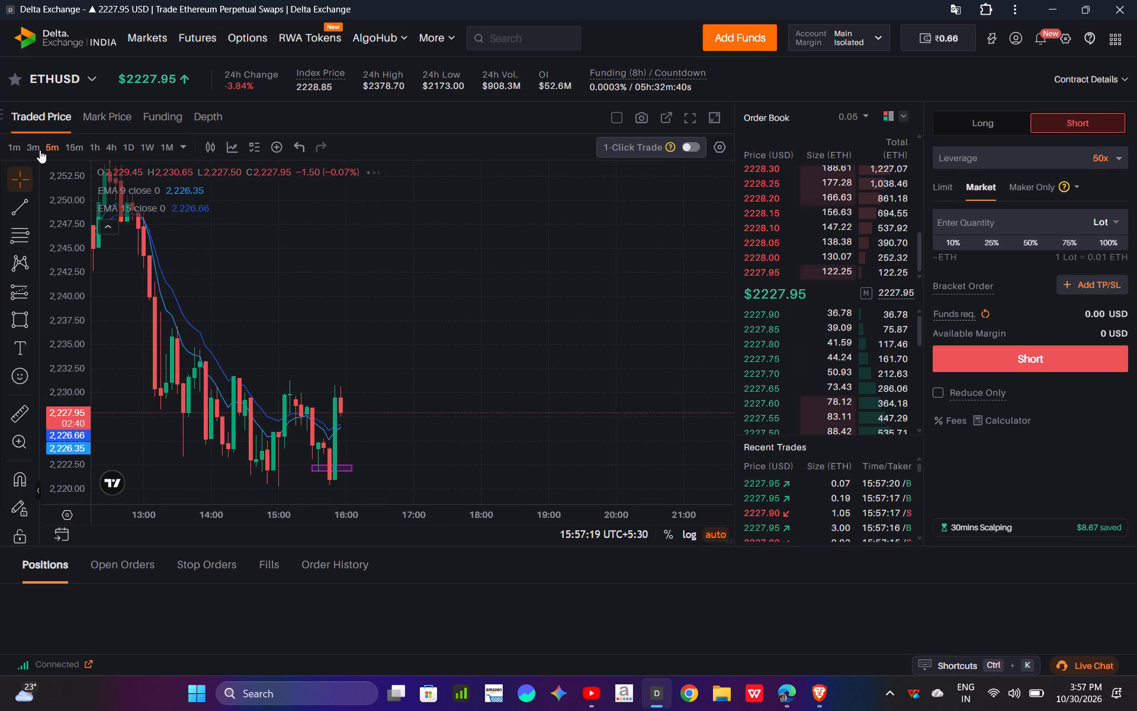
pyautogui.moveTo(329, 508); pyautogui.dragTo(357, 505)
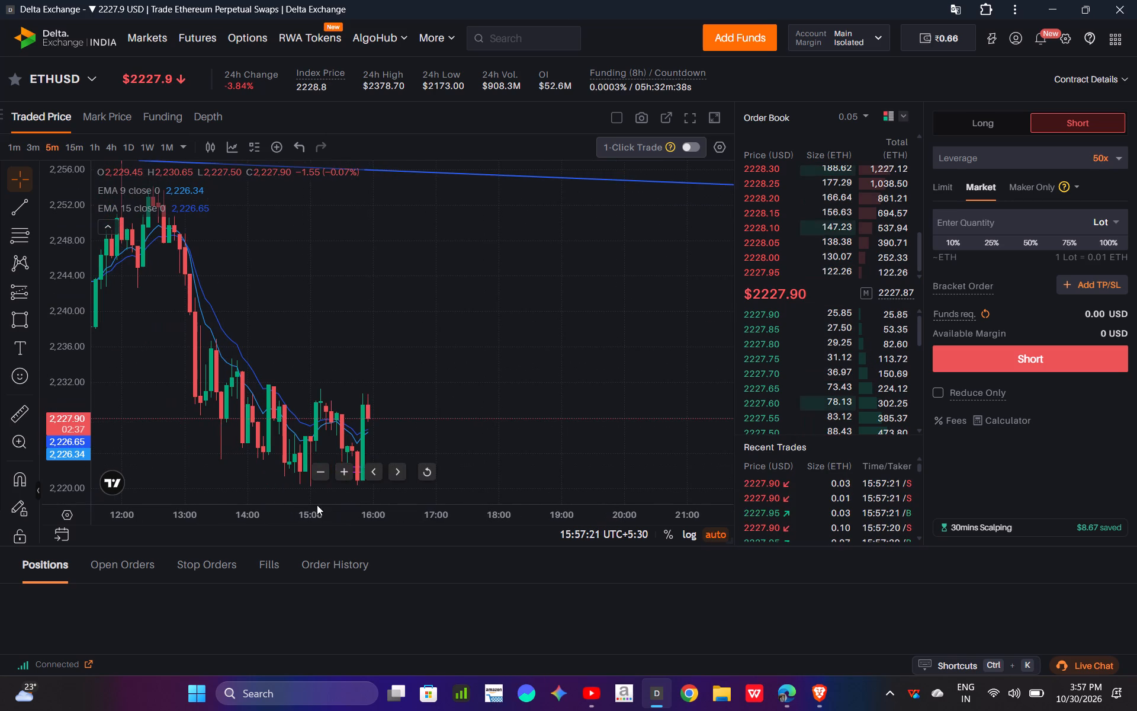
pyautogui.moveTo(48, 303); pyautogui.dragTo(48, 328)
pyautogui.click(30, 145)
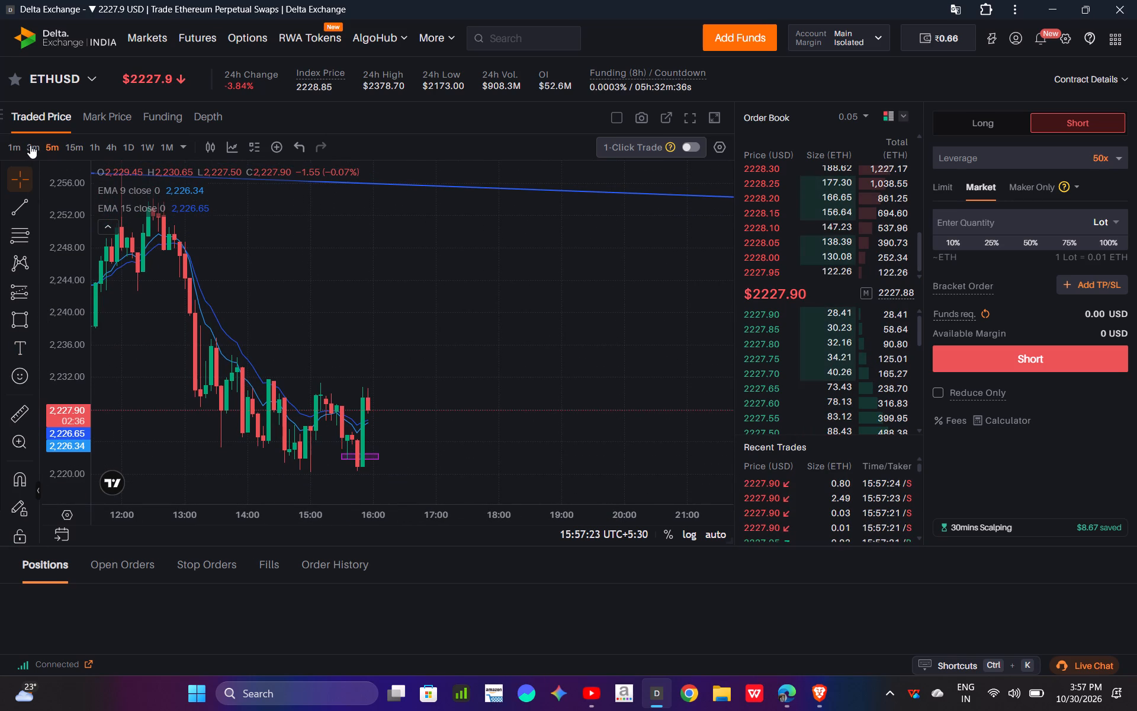
pyautogui.click(23, 145)
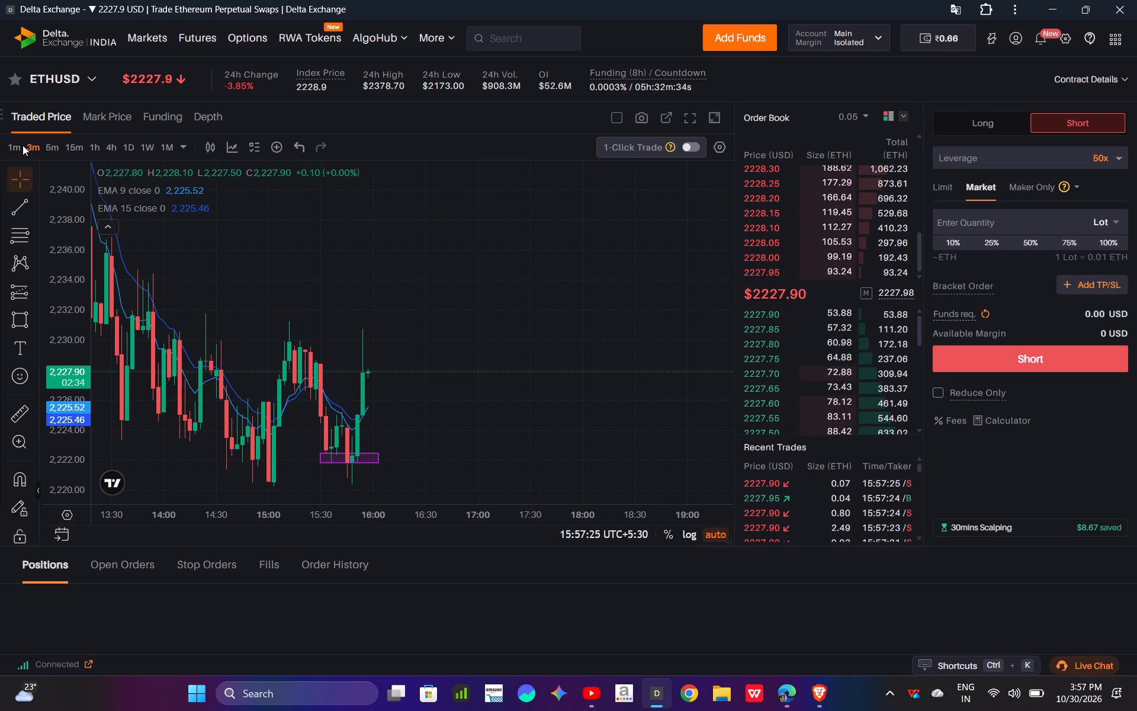
pyautogui.click(15, 145)
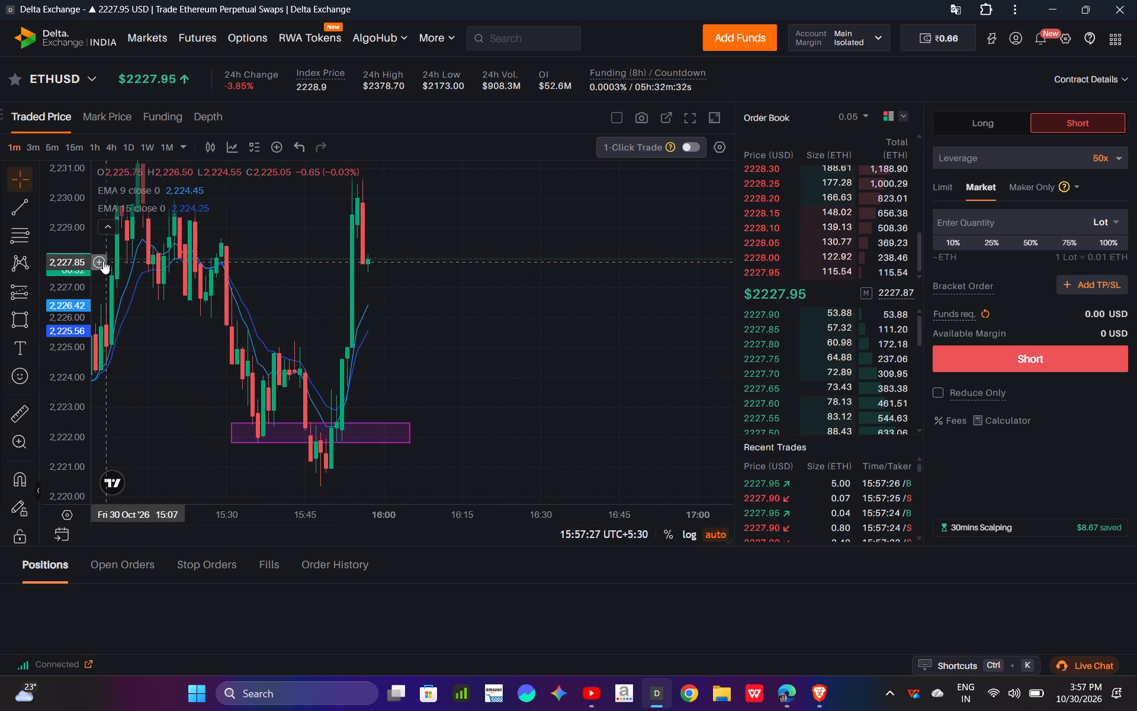
pyautogui.moveTo(103, 260); pyautogui.dragTo(130, 449)
pyautogui.moveTo(73, 178); pyautogui.dragTo(130, 470)
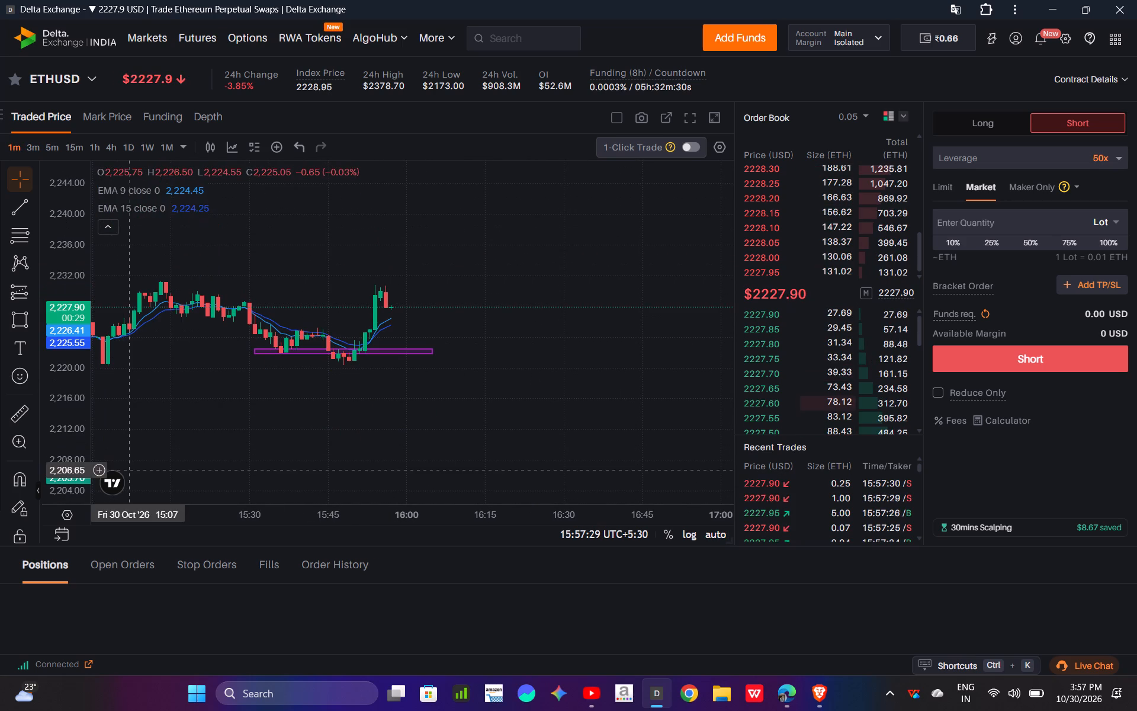
pyautogui.moveTo(274, 521); pyautogui.dragTo(454, 497)
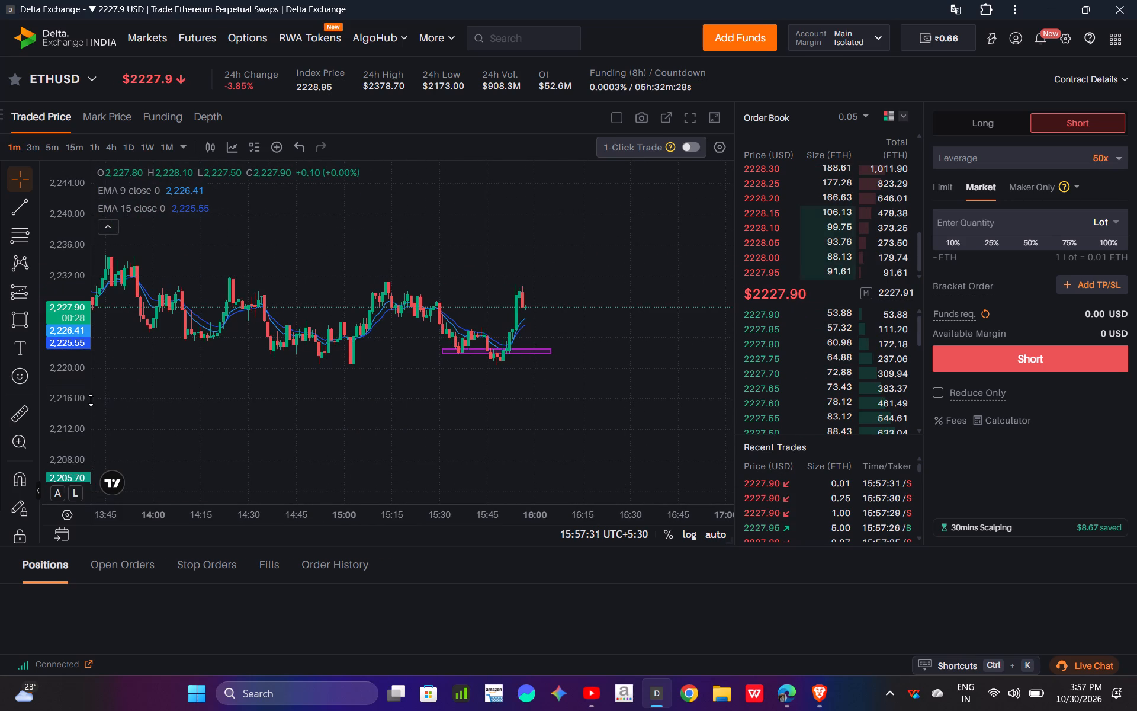
pyautogui.moveTo(75, 403); pyautogui.dragTo(66, 281)
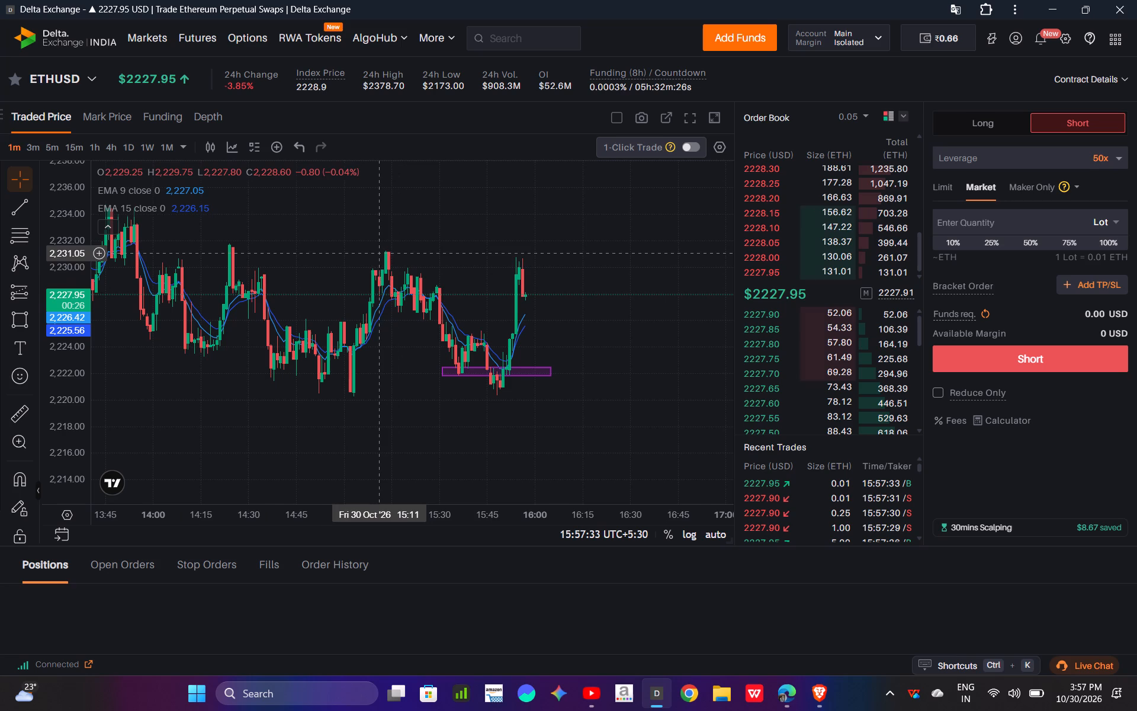
pyautogui.keyDown('shift'); pyautogui.click(544, 295); pyautogui.keyUp('shift')
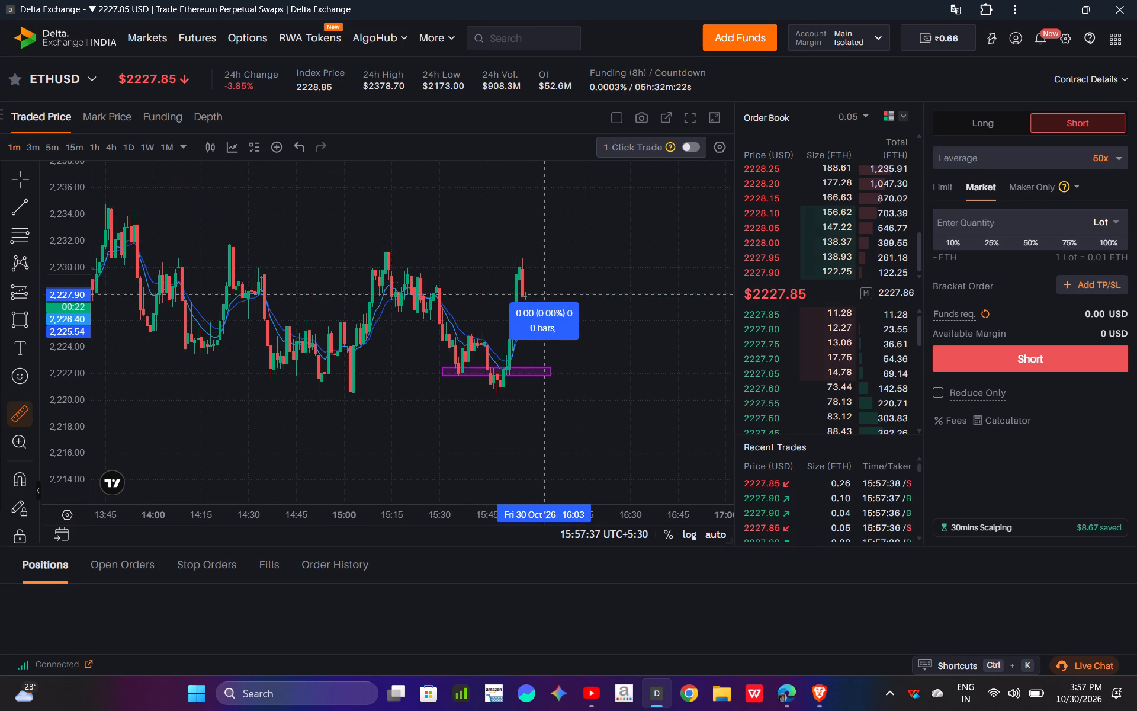
pyautogui.doubleClick(542, 260)
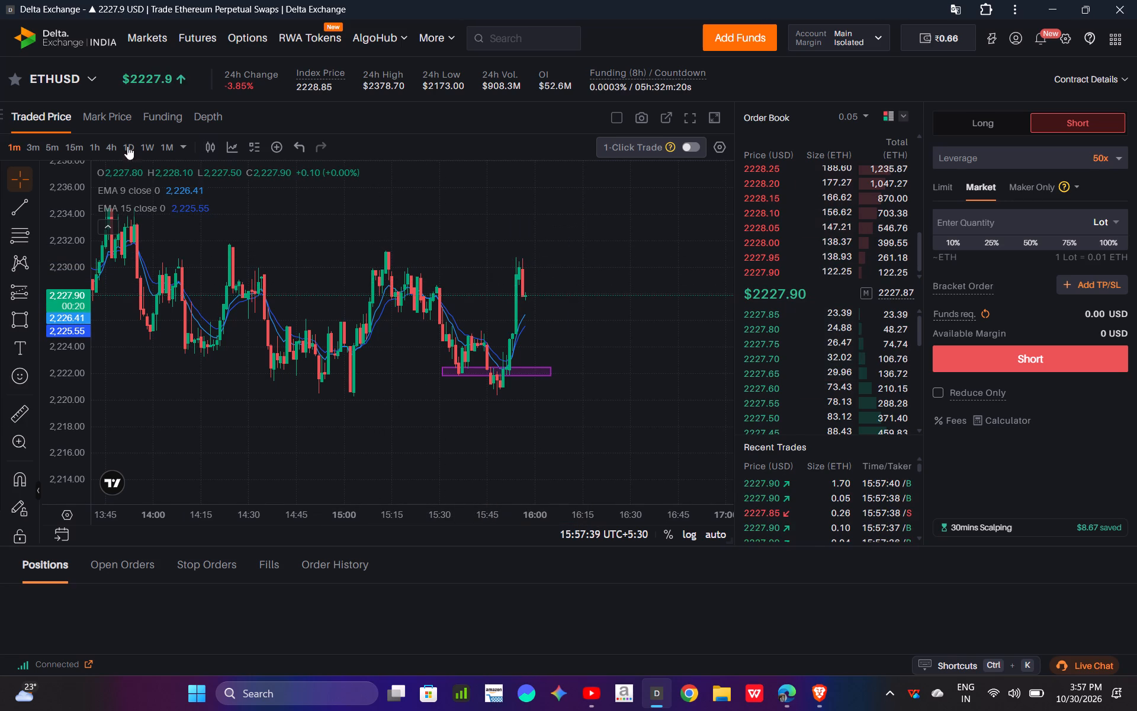
# On the 3-minute chart, draw a descending trend line from about 2,233.00 at 13:21 to about 2,228.75 at 16:15.
pyautogui.click(27, 149)
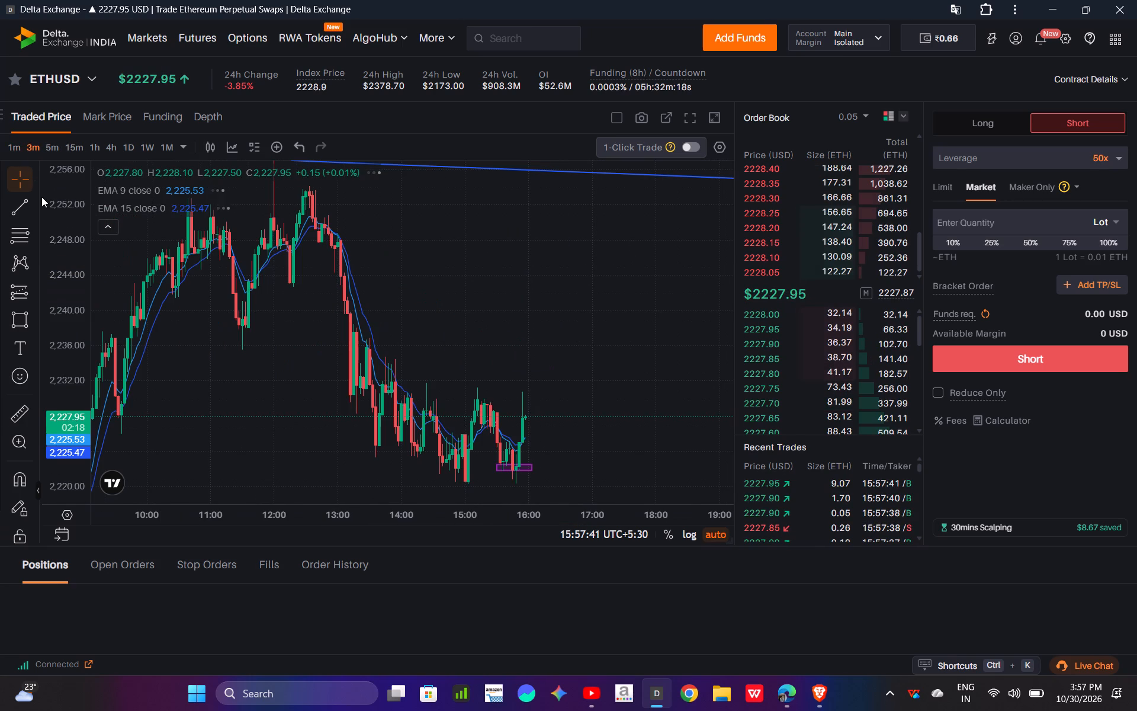
pyautogui.moveTo(41, 197); pyautogui.dragTo(37, 236)
pyautogui.click(23, 217)
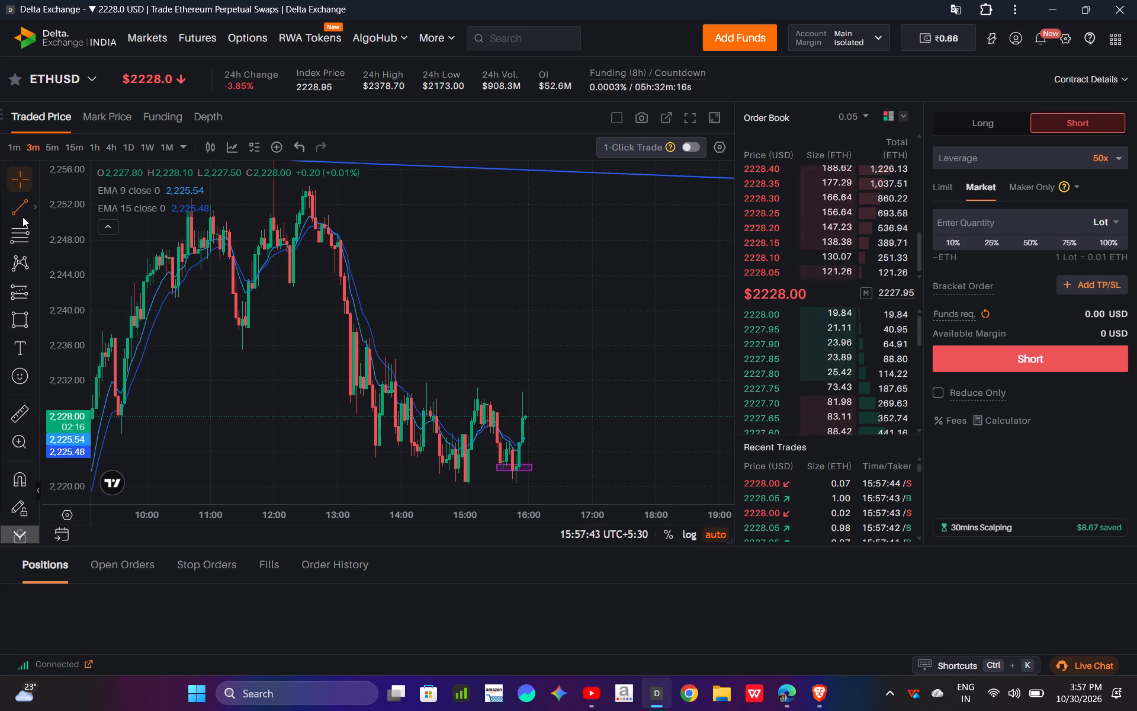
pyautogui.moveTo(359, 372); pyautogui.dragTo(546, 409)
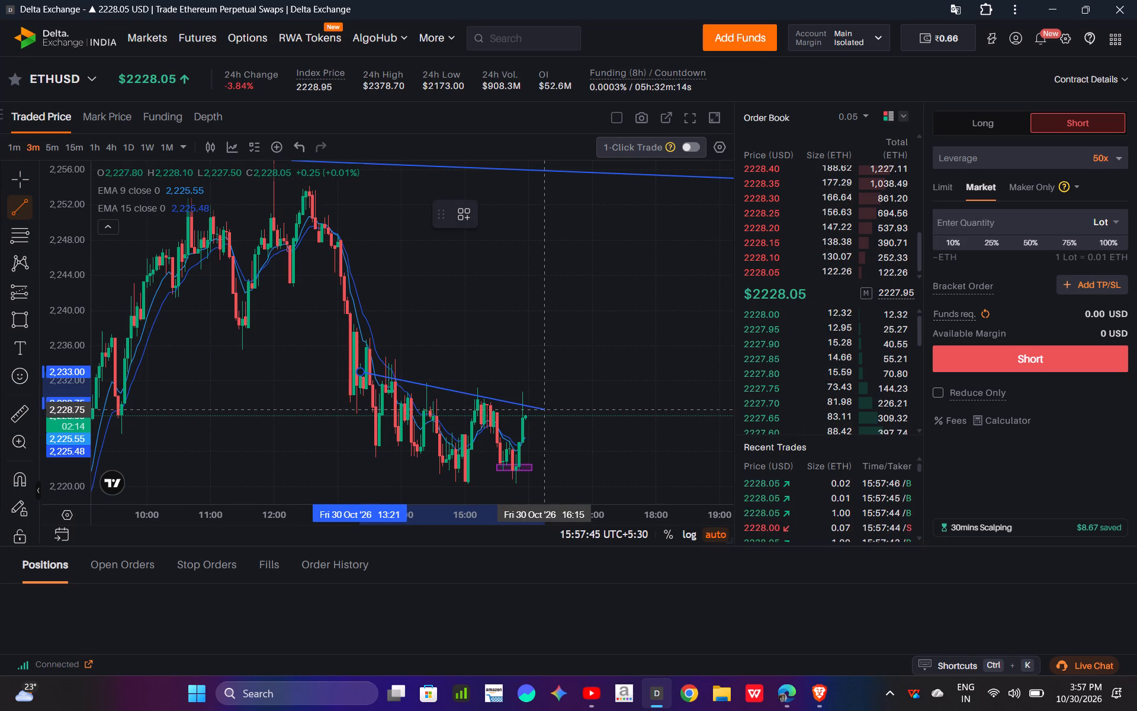
pyautogui.moveTo(546, 409); pyautogui.dragTo(547, 409)
pyautogui.click(547, 409)
pyautogui.click(564, 382)
# On the 1-minute chart, move the trend line up over the recent highs, running from about 2,233.75 down to about 2,229.4.
pyautogui.moveTo(591, 438); pyautogui.dragTo(527, 340)
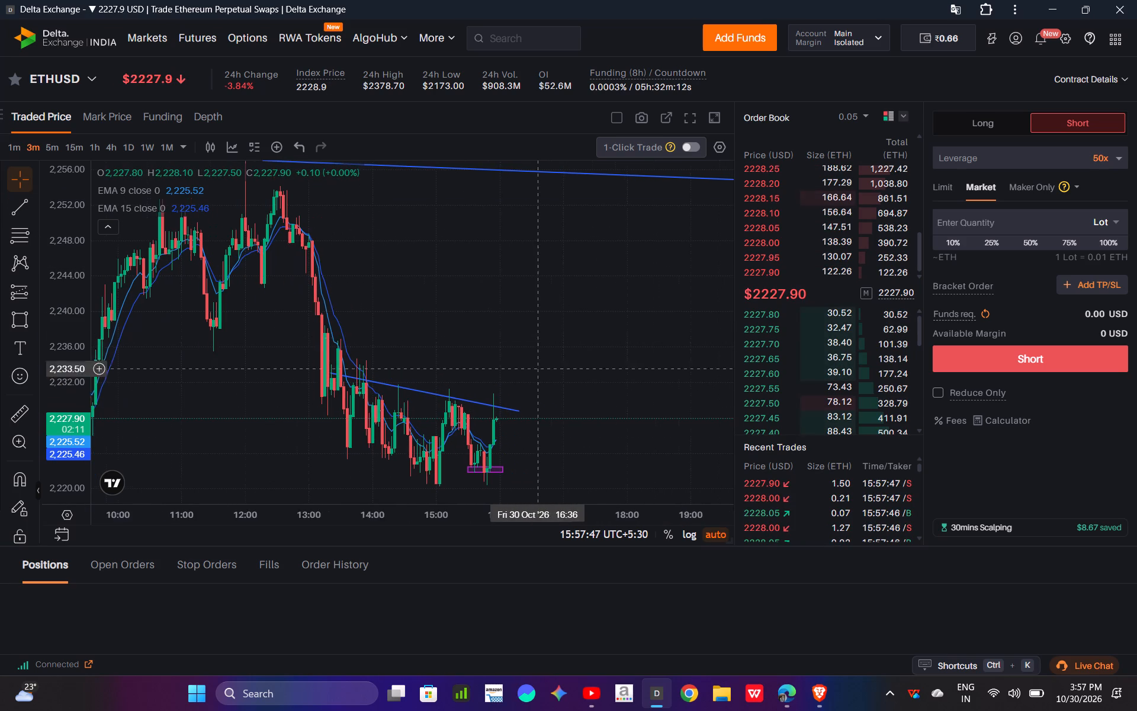
pyautogui.moveTo(527, 340); pyautogui.dragTo(525, 328)
pyautogui.moveTo(87, 200); pyautogui.dragTo(86, 233)
pyautogui.moveTo(290, 278); pyautogui.dragTo(284, 247)
pyautogui.click(9, 148)
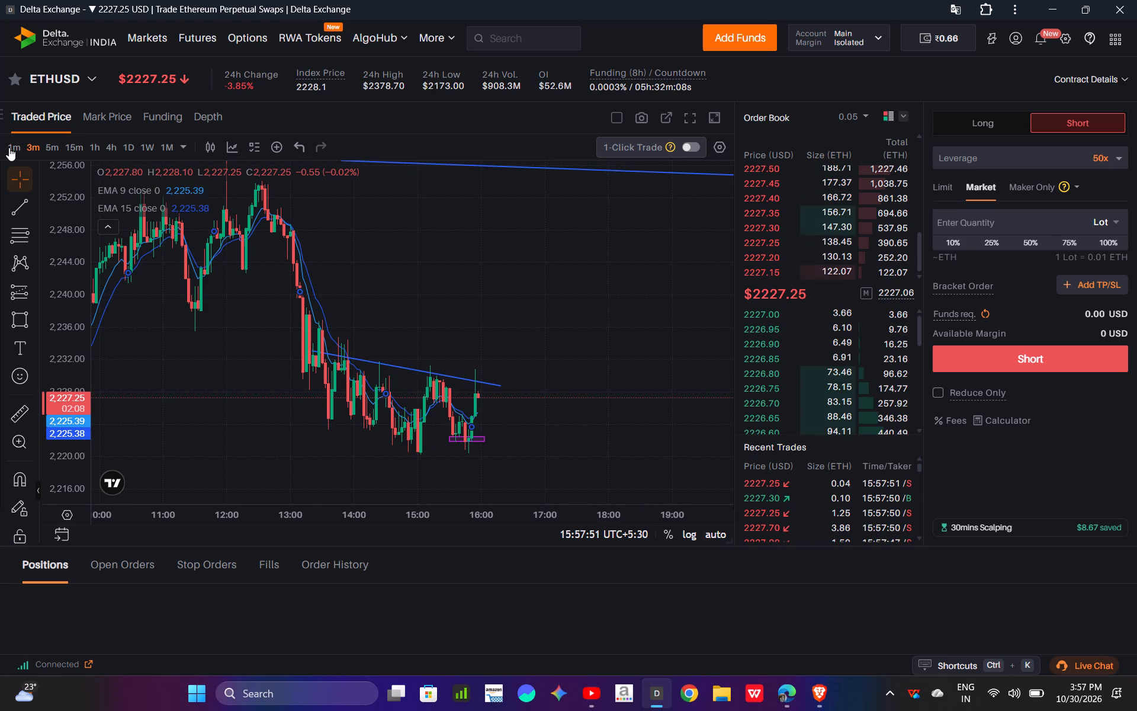
pyautogui.moveTo(76, 217); pyautogui.dragTo(76, 287)
pyautogui.moveTo(653, 282); pyautogui.dragTo(519, 282)
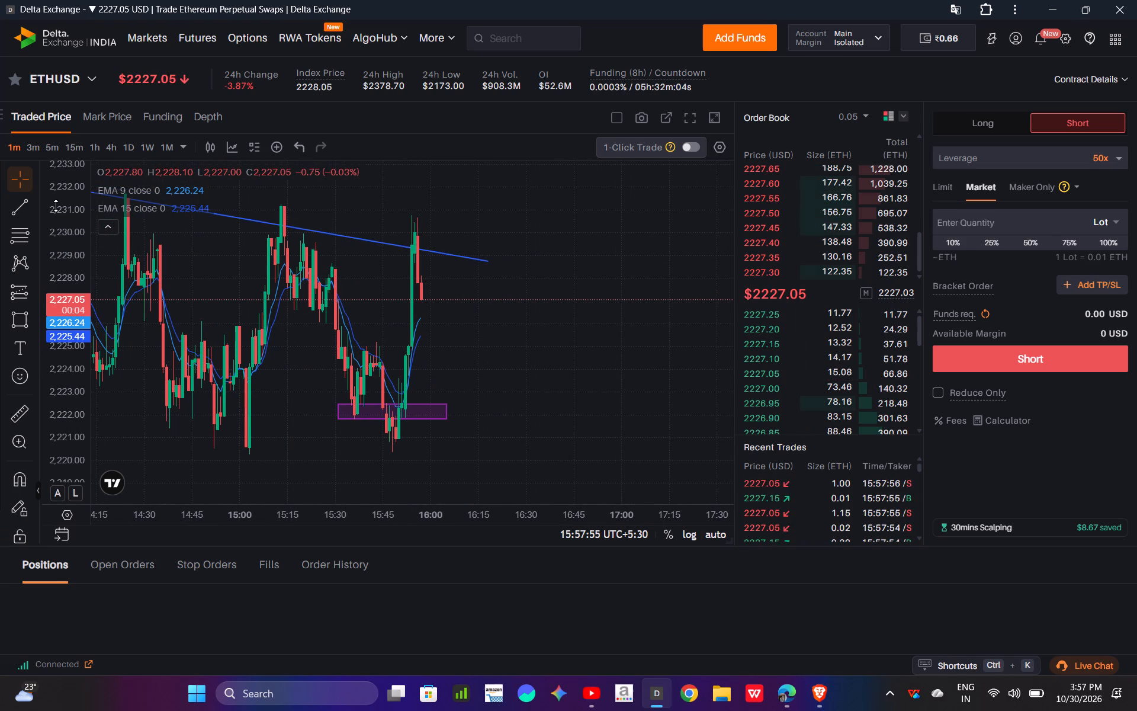
pyautogui.moveTo(59, 204); pyautogui.dragTo(75, 303)
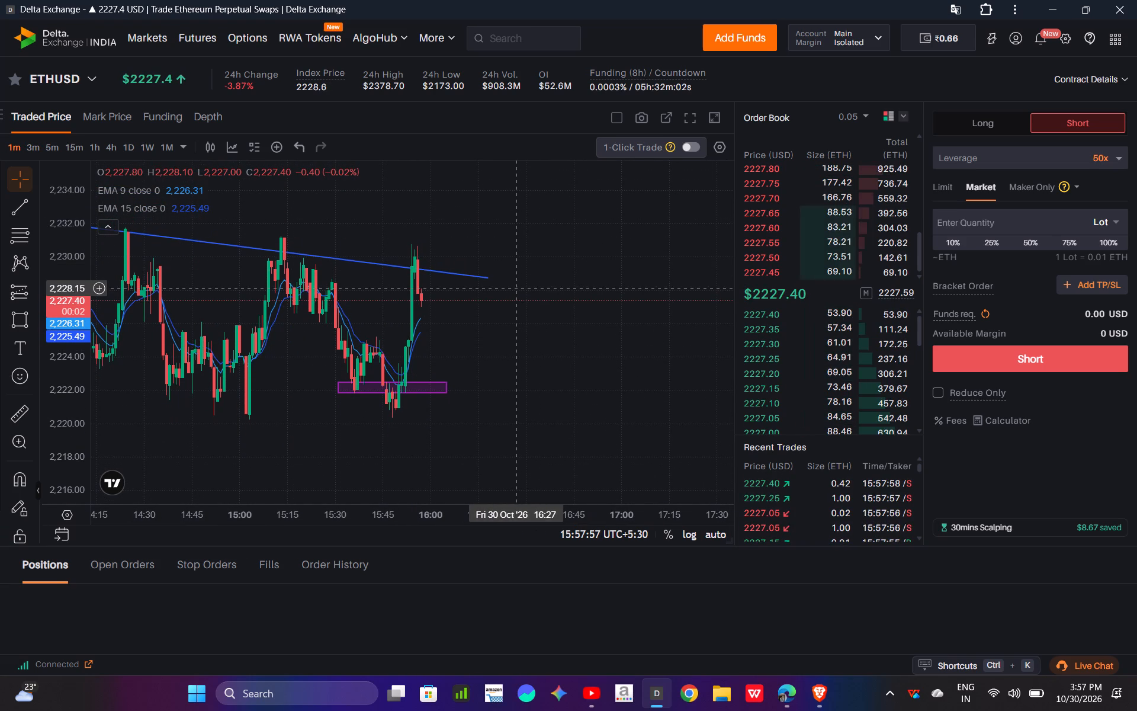
pyautogui.moveTo(480, 278); pyautogui.dragTo(492, 267)
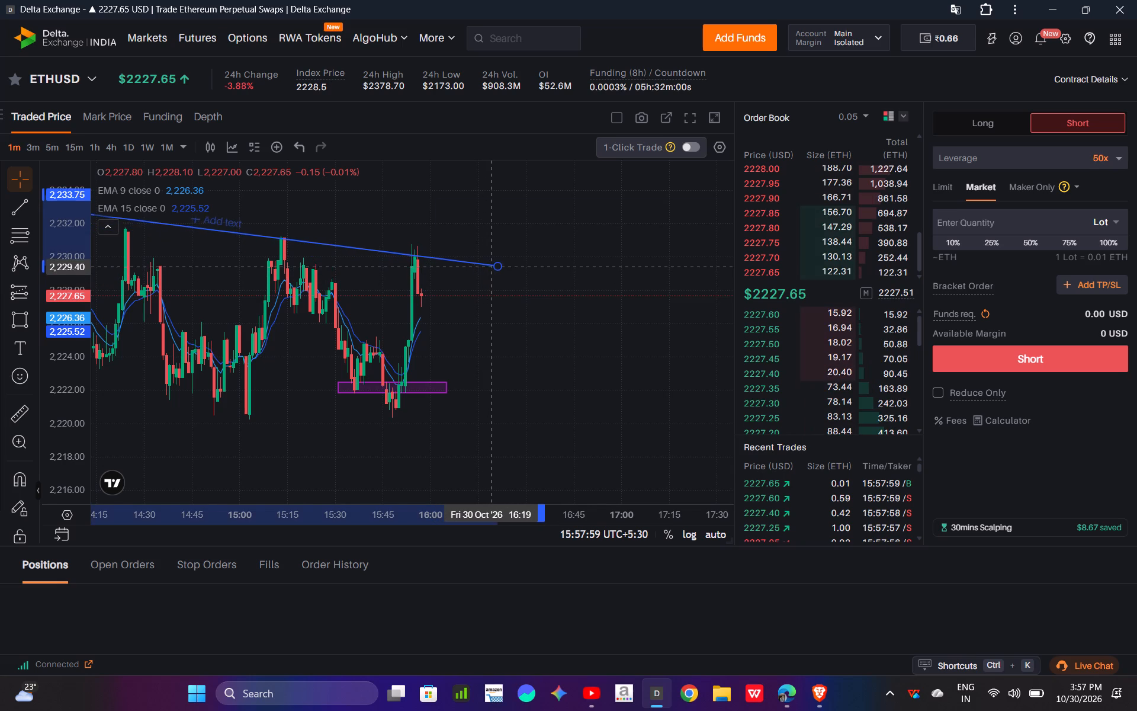
pyautogui.moveTo(492, 267); pyautogui.dragTo(493, 265)
pyautogui.click(554, 302)
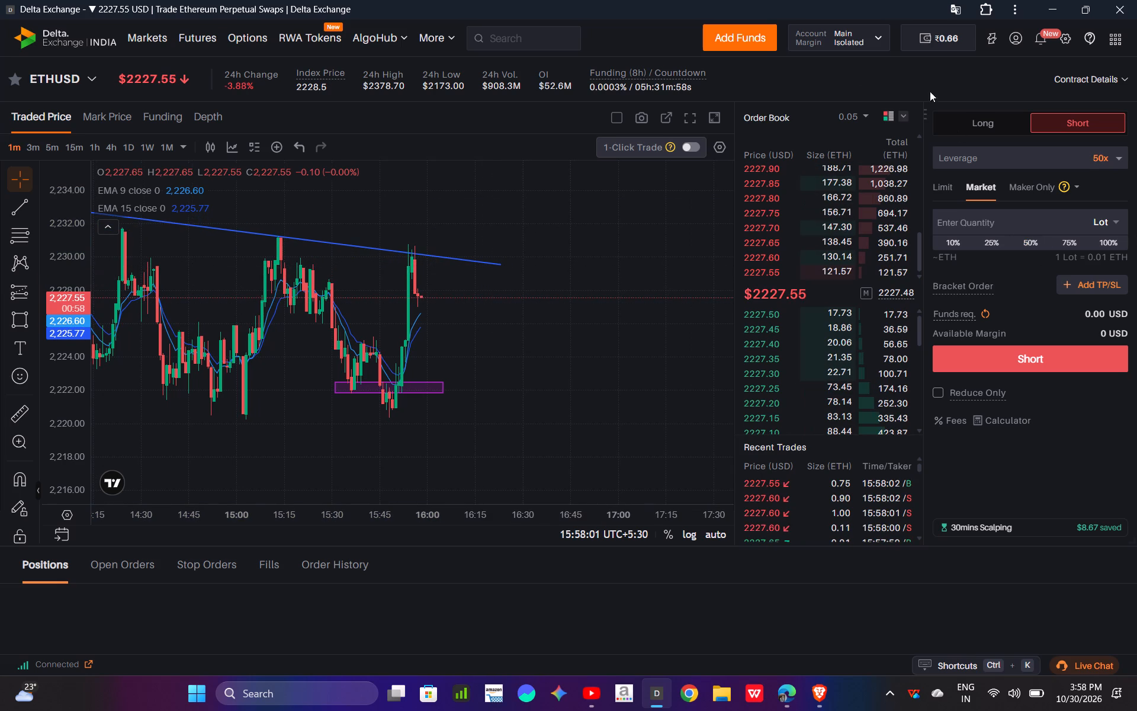
# Start a ₹2,000 UPI deposit to the trading account, bring up its payment QR code, and close the code window.
pyautogui.click(763, 37)
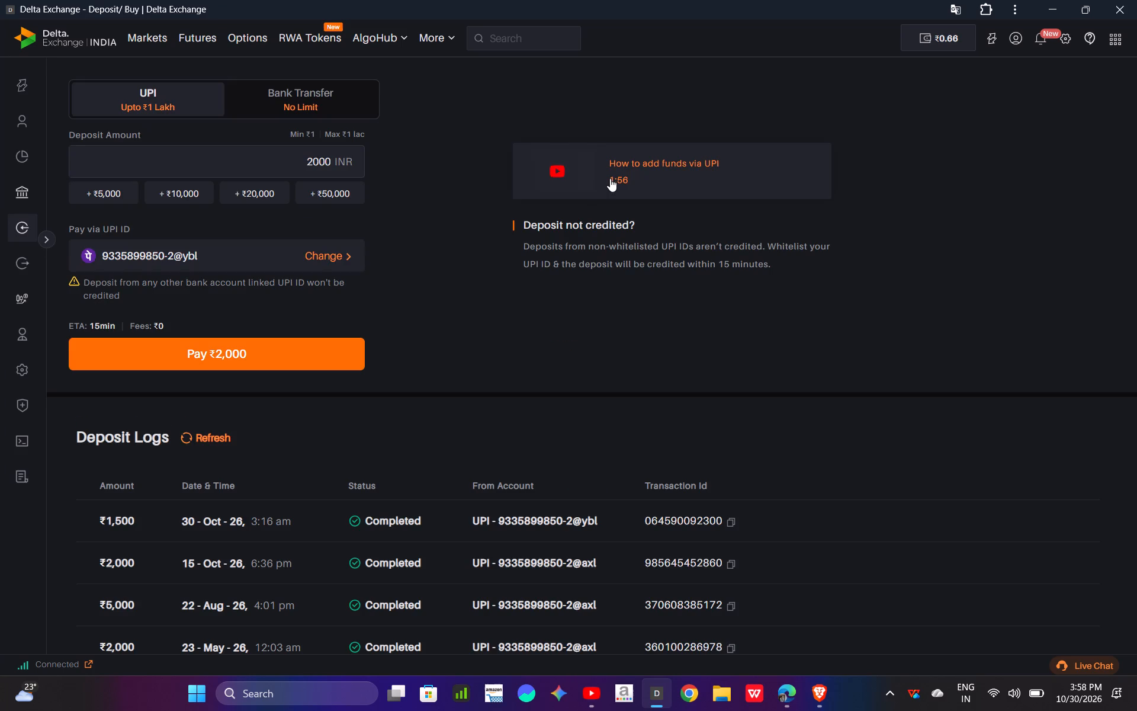
pyautogui.click(261, 348)
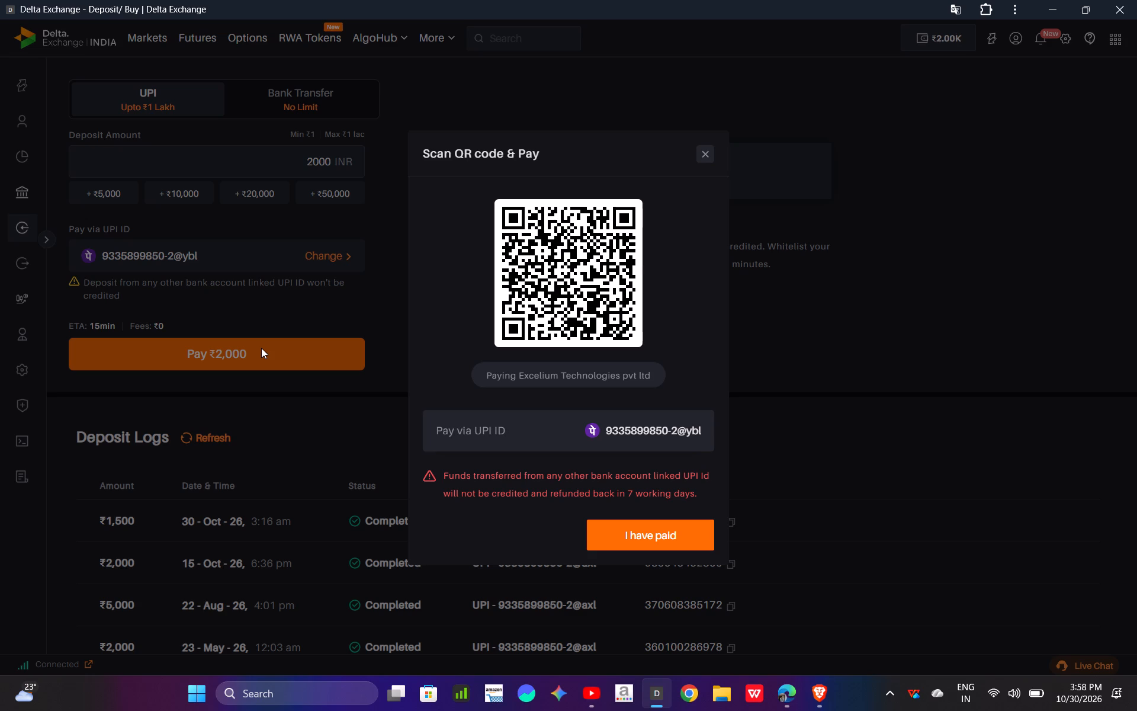
pyautogui.moveTo(314, 254); pyautogui.dragTo(325, 236)
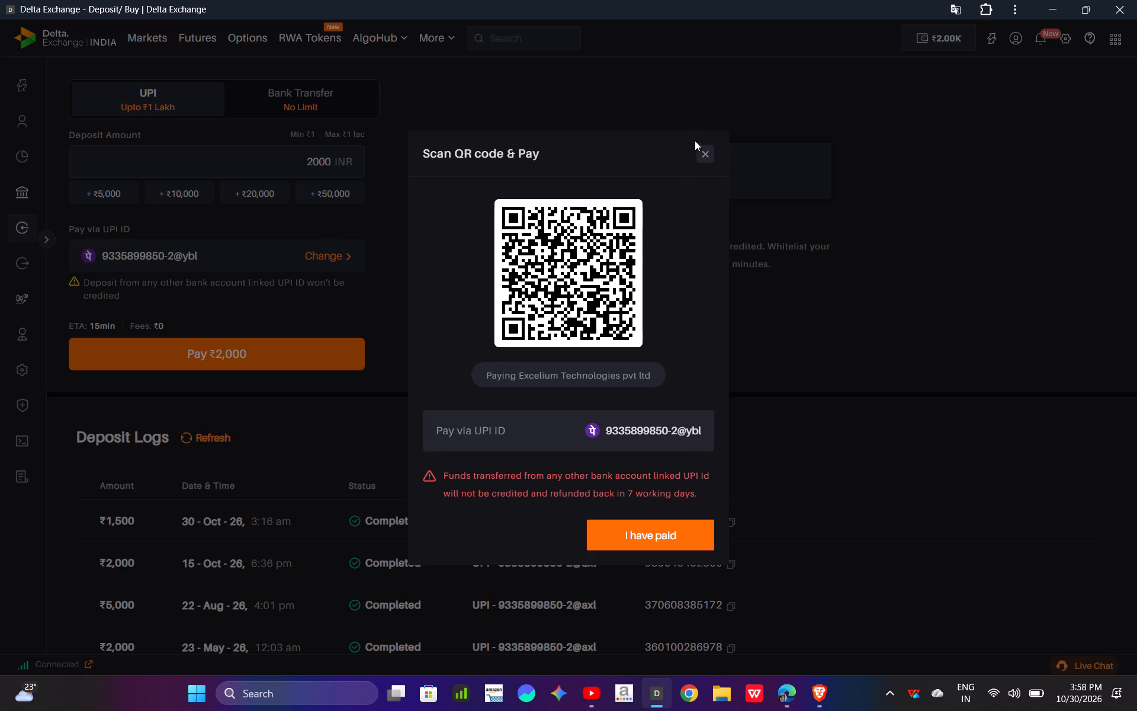
pyautogui.click(699, 145)
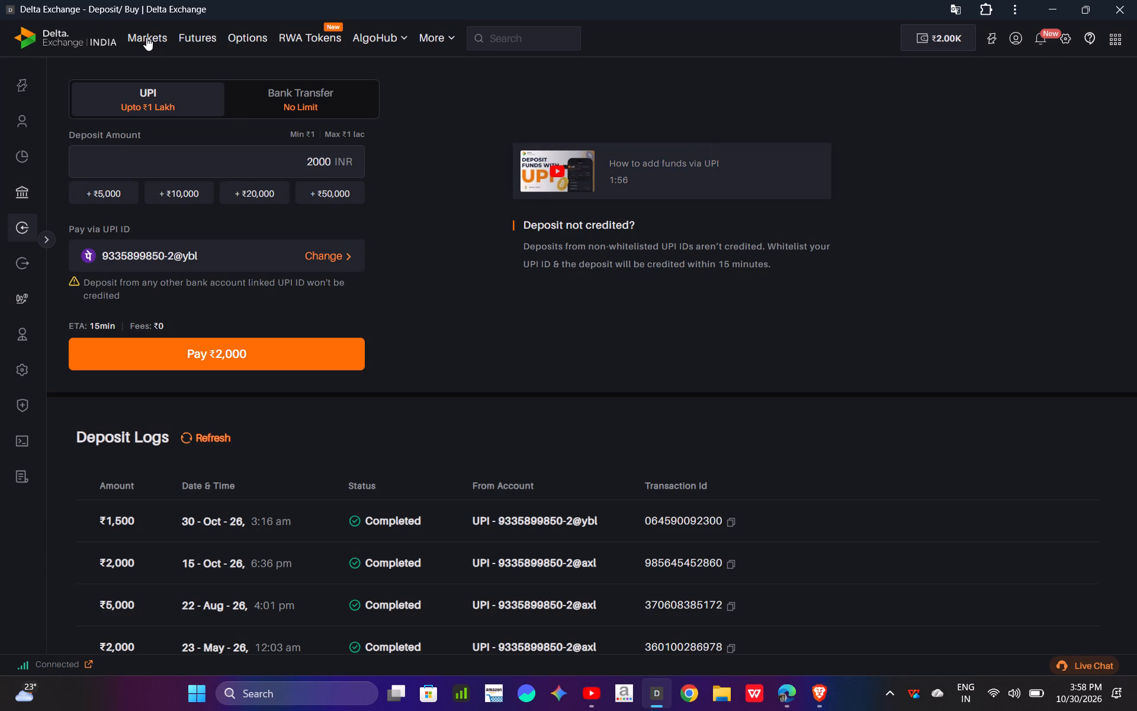
# Reopen the ETHUSD contract from the futures market list and examine the latest 1-minute candles against the trend line.
pyautogui.click(147, 36)
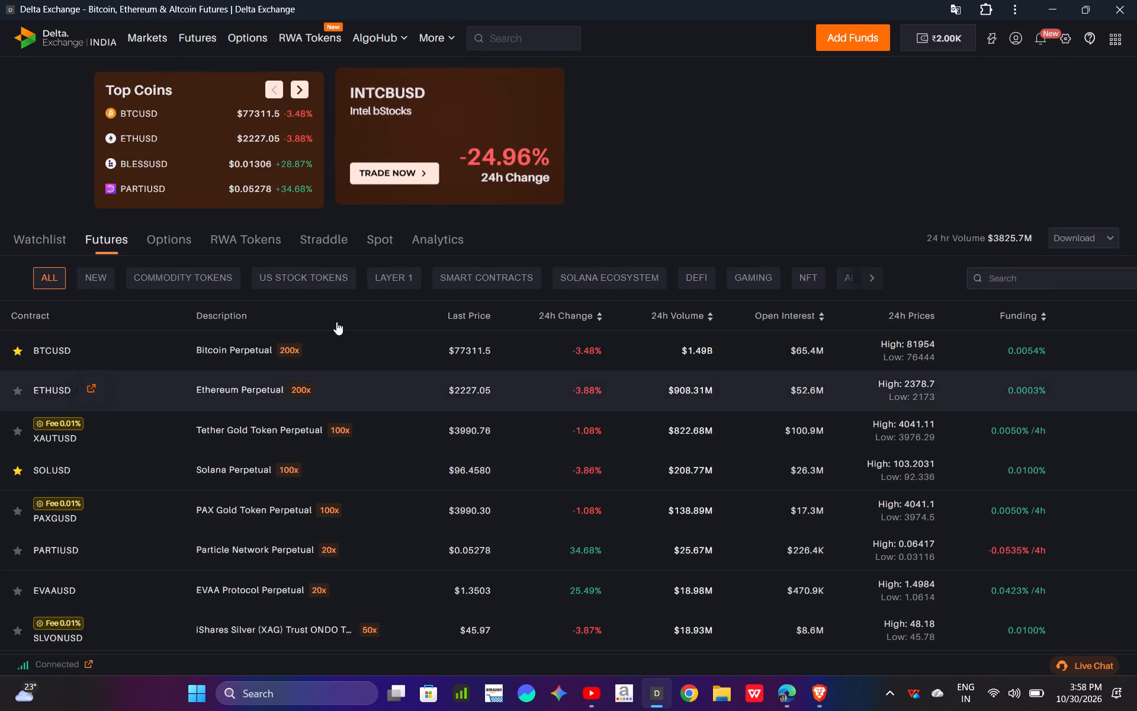
pyautogui.click(436, 392)
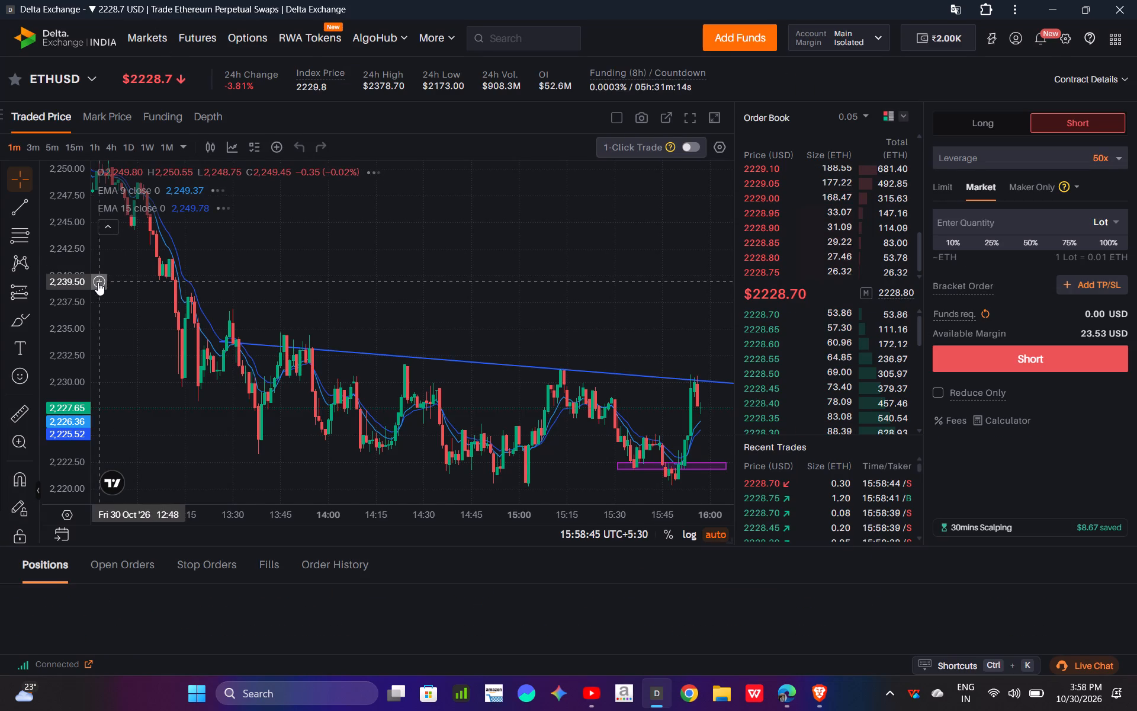
pyautogui.moveTo(98, 282); pyautogui.dragTo(95, 242)
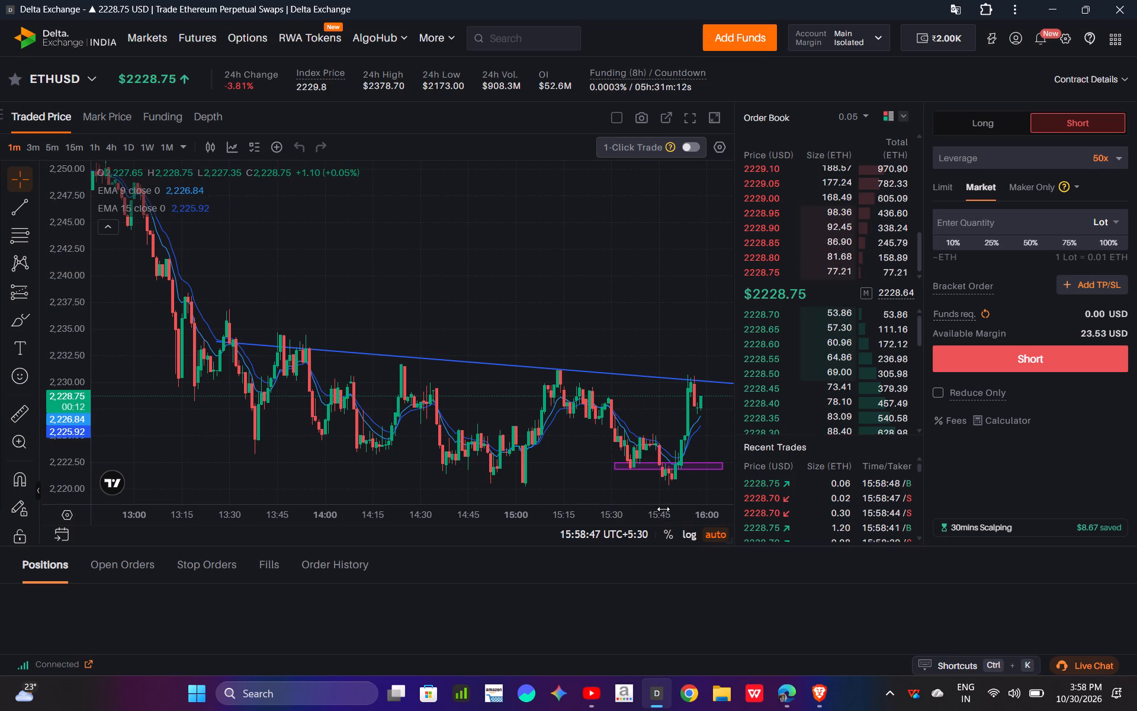
pyautogui.moveTo(661, 514); pyautogui.dragTo(570, 501)
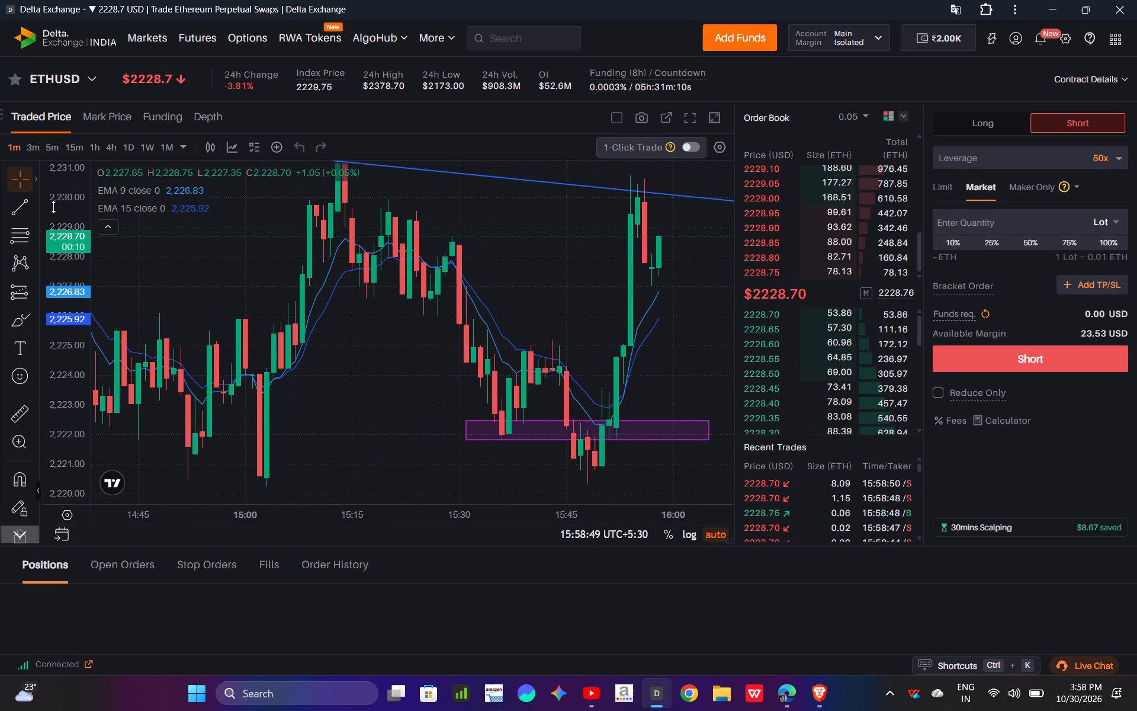
pyautogui.moveTo(60, 220); pyautogui.dragTo(104, 358)
pyautogui.moveTo(489, 357); pyautogui.dragTo(223, 388)
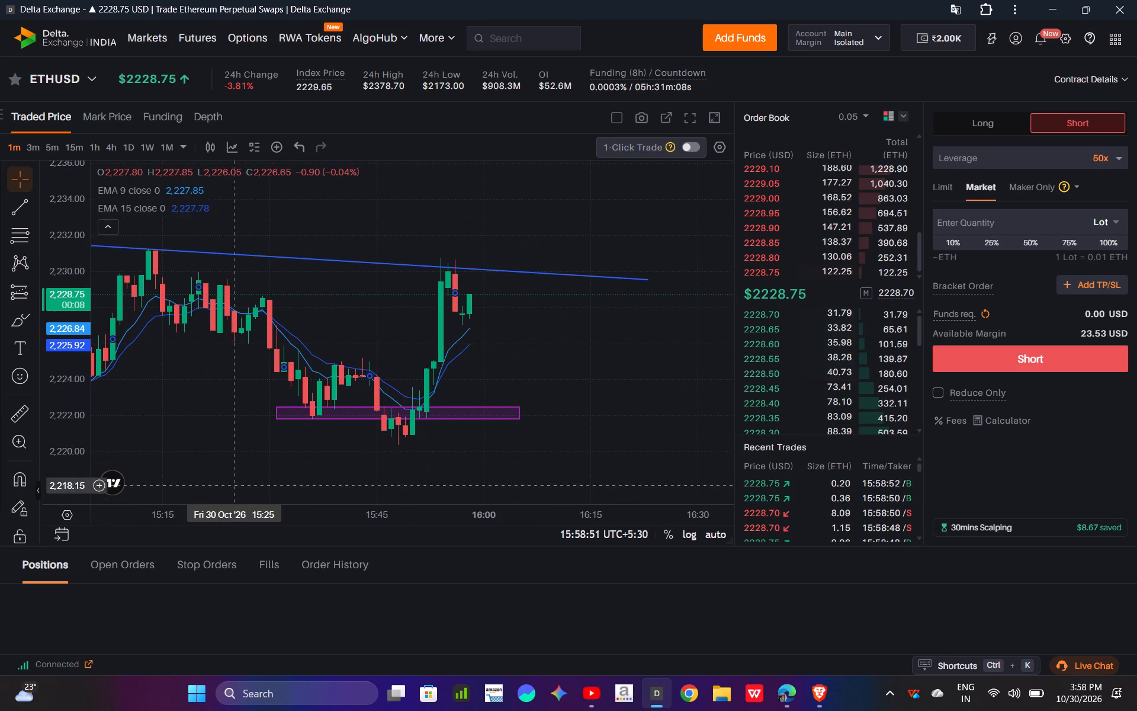
pyautogui.moveTo(253, 516); pyautogui.dragTo(512, 544)
# Set the ETHUSD market short quantity to 10 lots, bring up the order confirmation, and cancel it.
pyautogui.click(1055, 224)
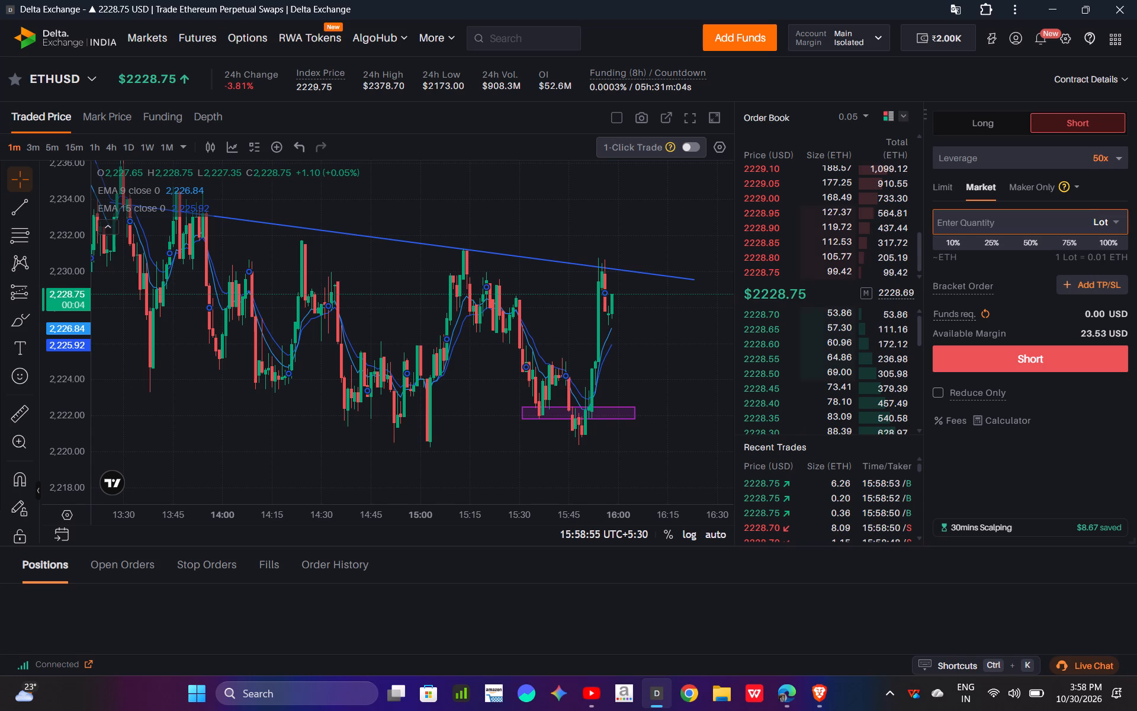
pyautogui.press('4')
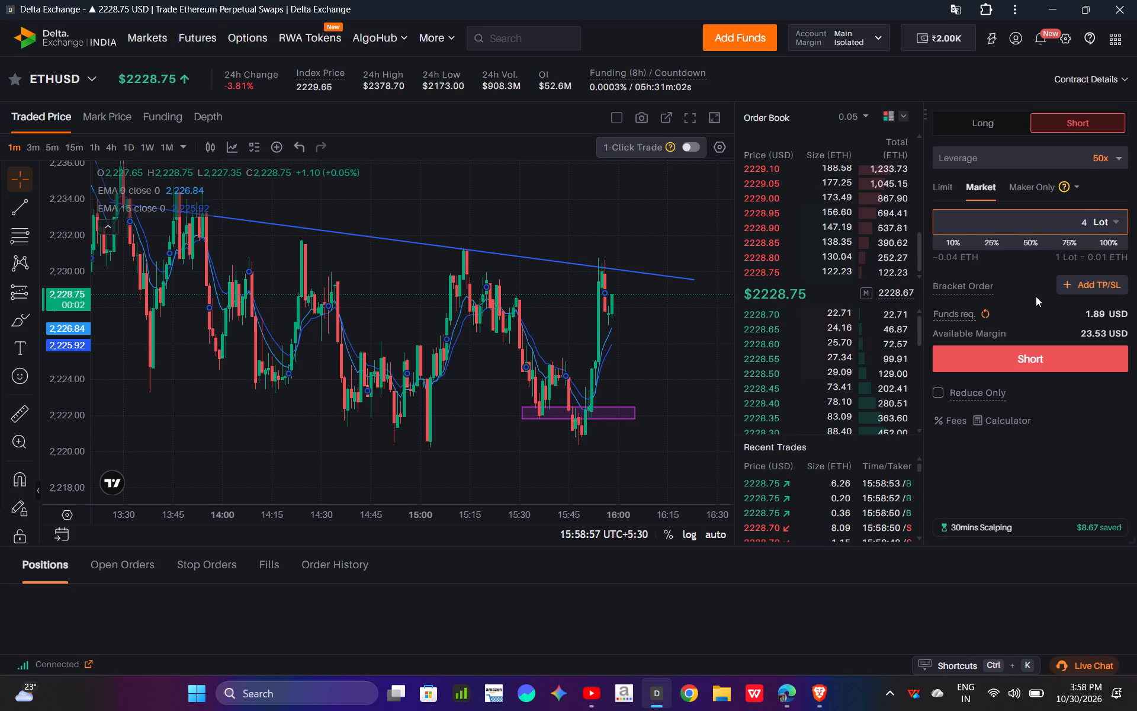
pyautogui.press('BackSpace')
pyautogui.write('10')
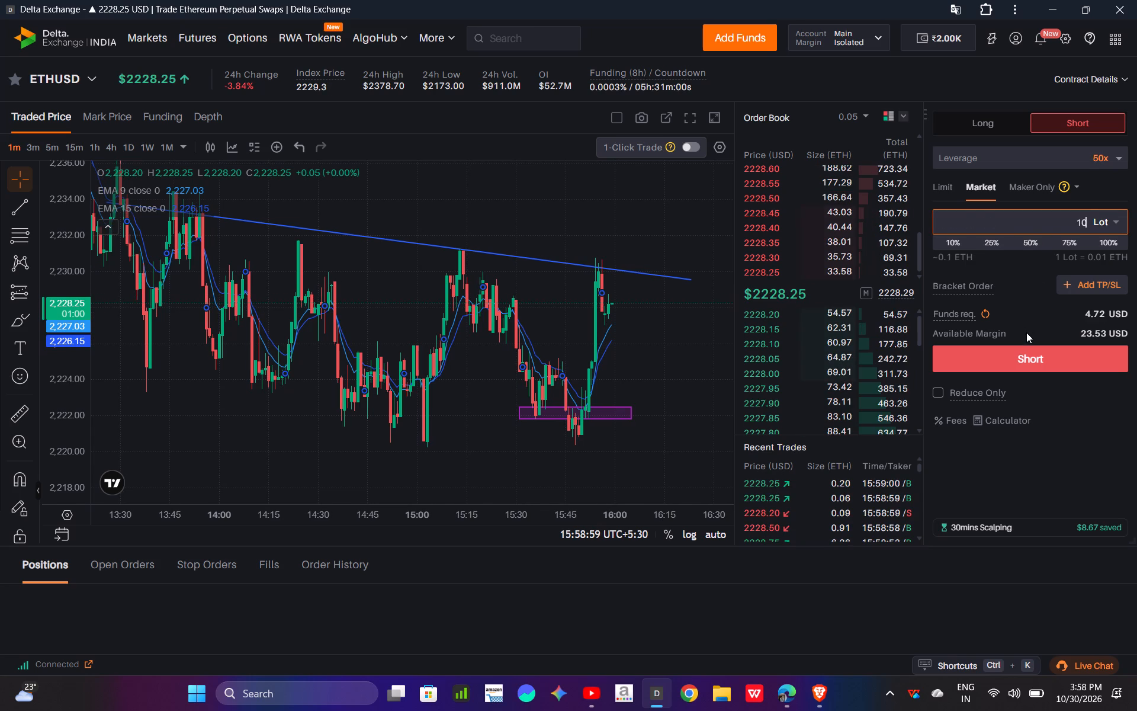
pyautogui.click(1011, 354)
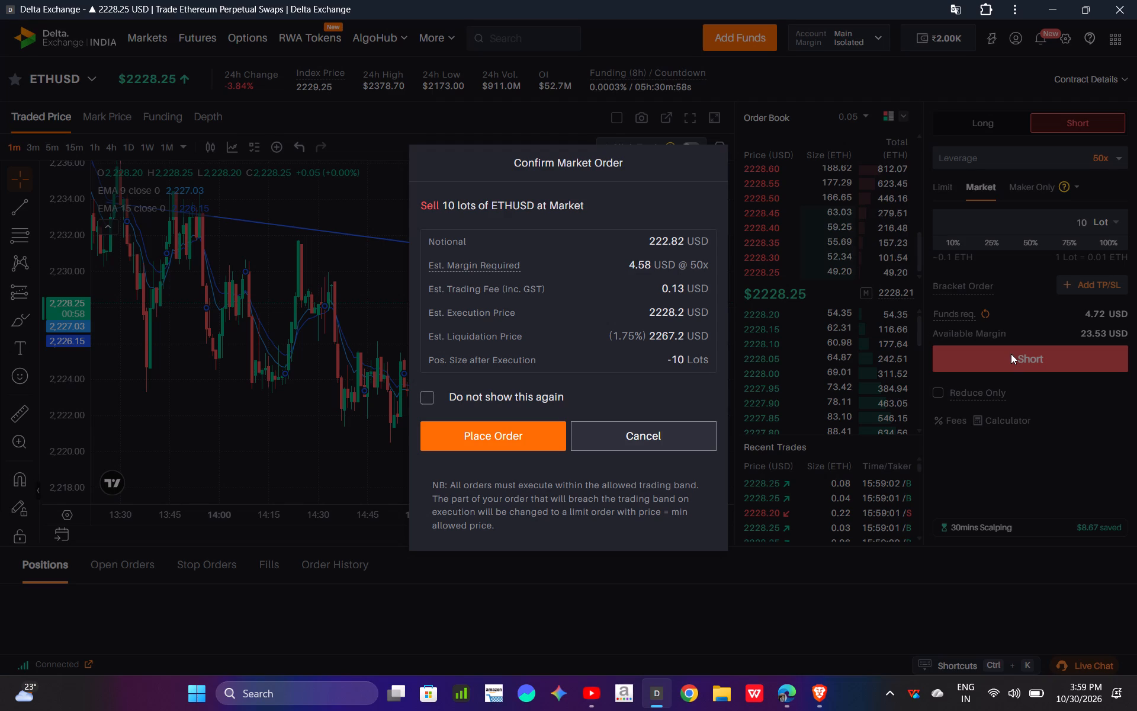
pyautogui.click(616, 431)
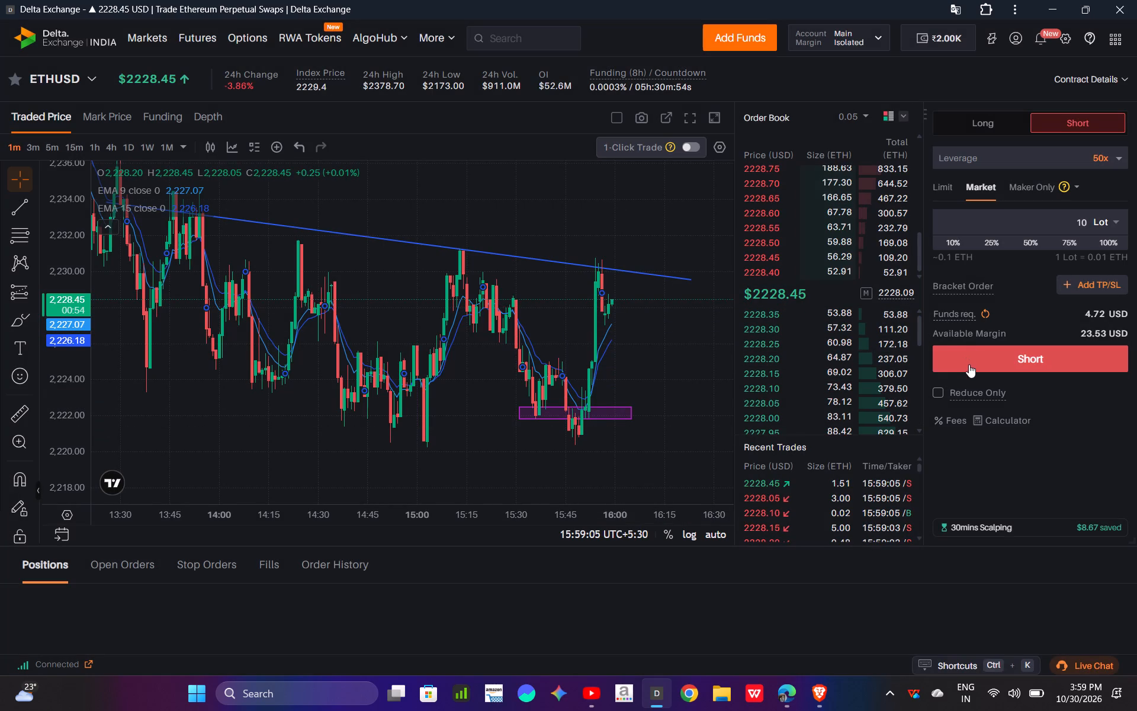
# Examine ETHUSD price action against the descending trend line on the 3-minute chart and again on the 1-minute chart.
pyautogui.click(28, 149)
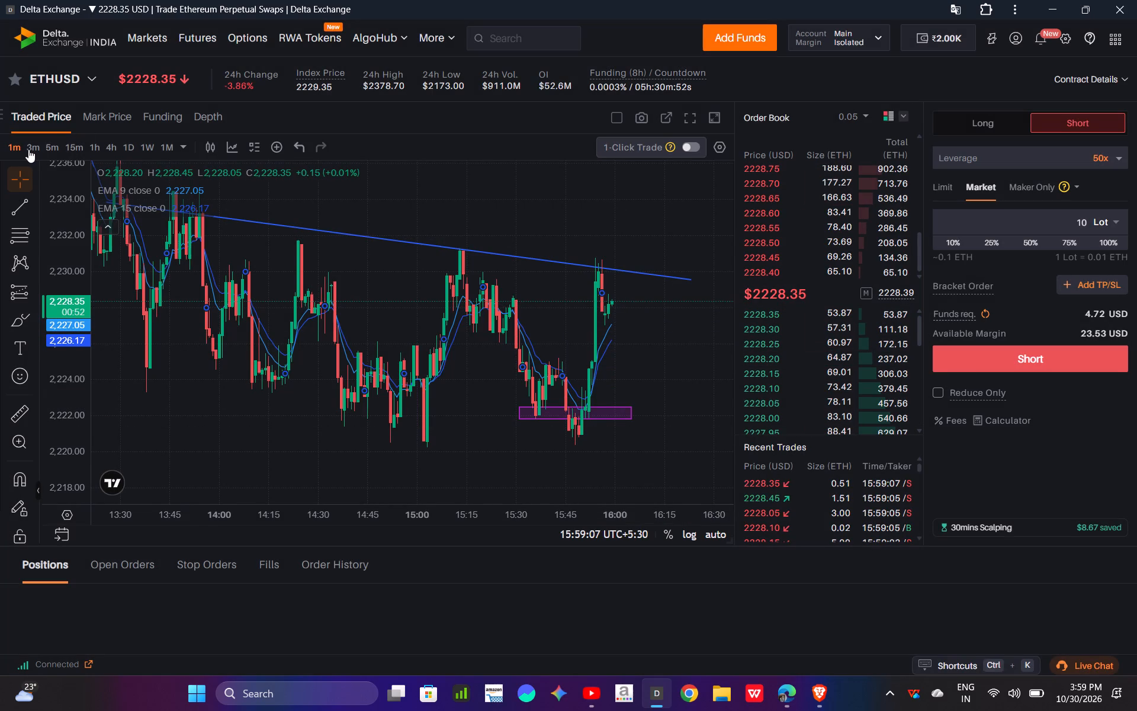
pyautogui.moveTo(34, 187); pyautogui.dragTo(37, 215)
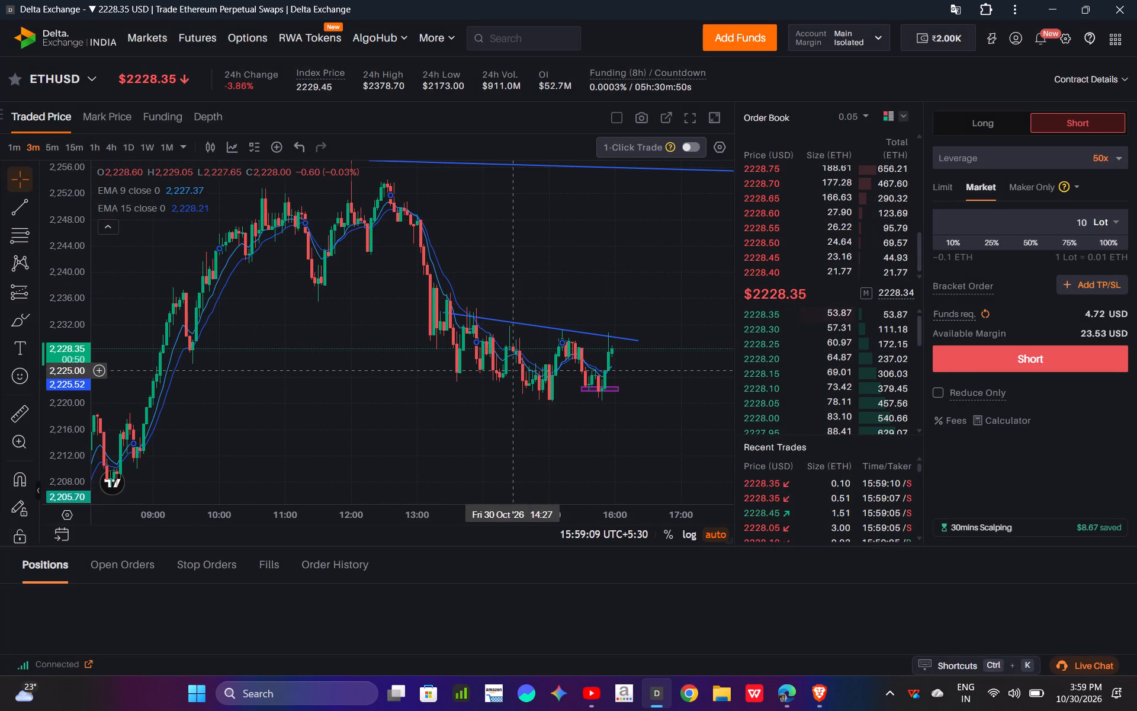
pyautogui.moveTo(573, 252); pyautogui.dragTo(387, 242)
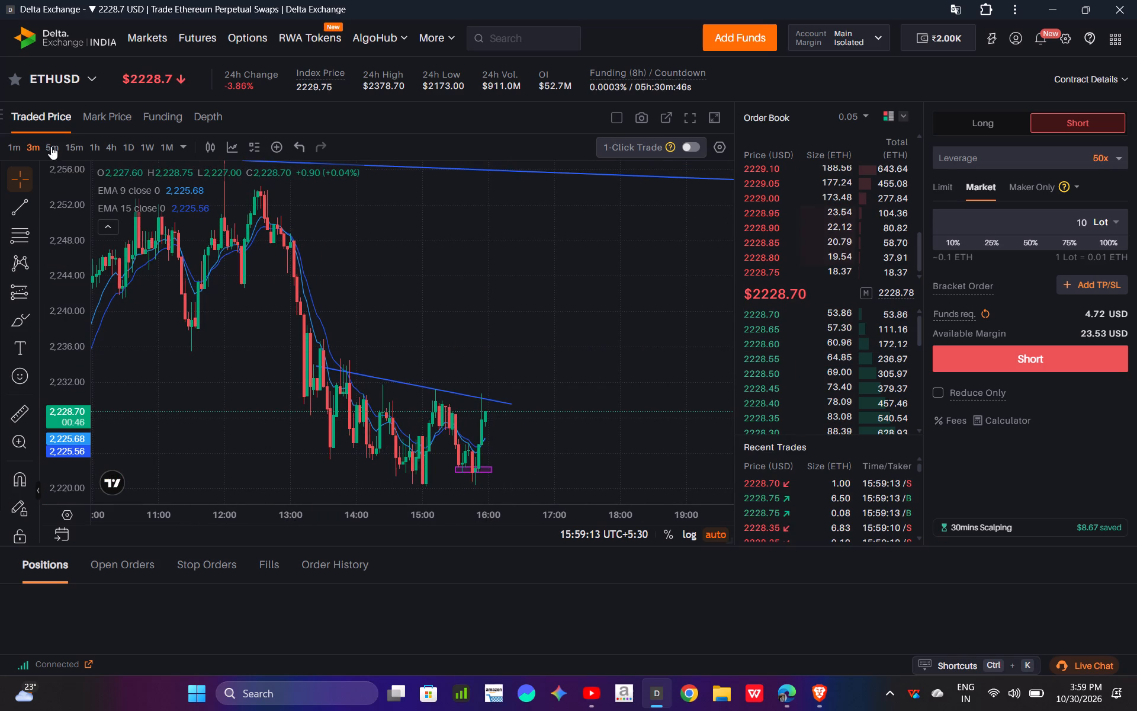
pyautogui.click(18, 143)
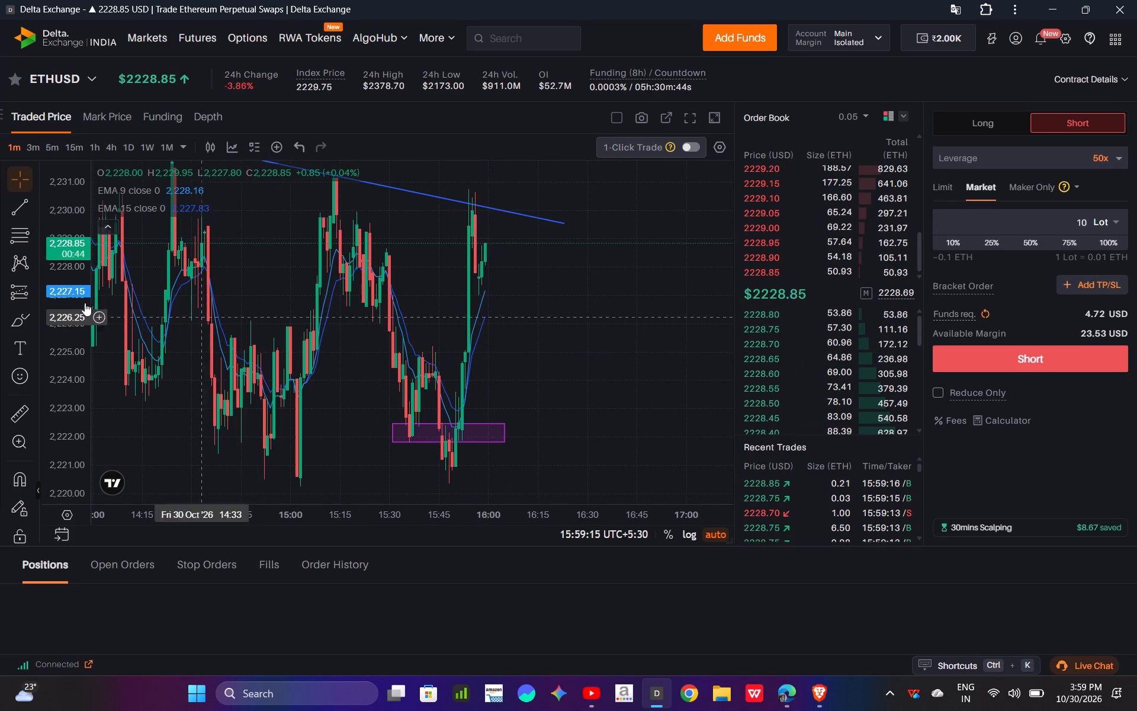
pyautogui.moveTo(64, 222); pyautogui.dragTo(70, 263)
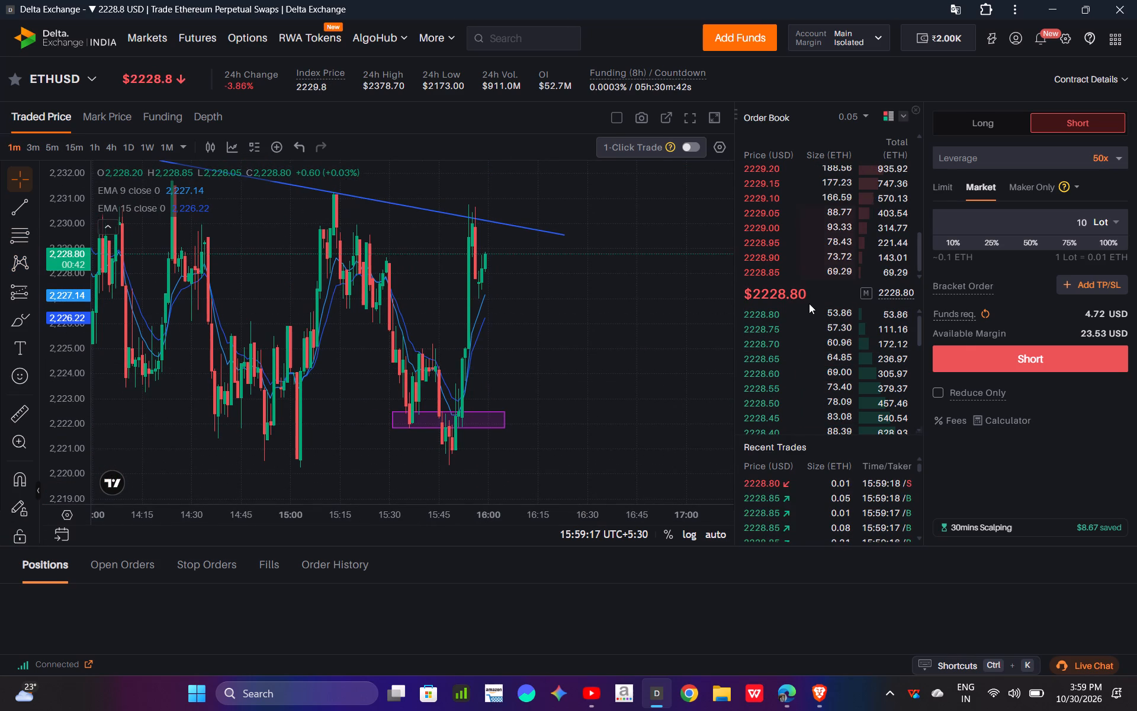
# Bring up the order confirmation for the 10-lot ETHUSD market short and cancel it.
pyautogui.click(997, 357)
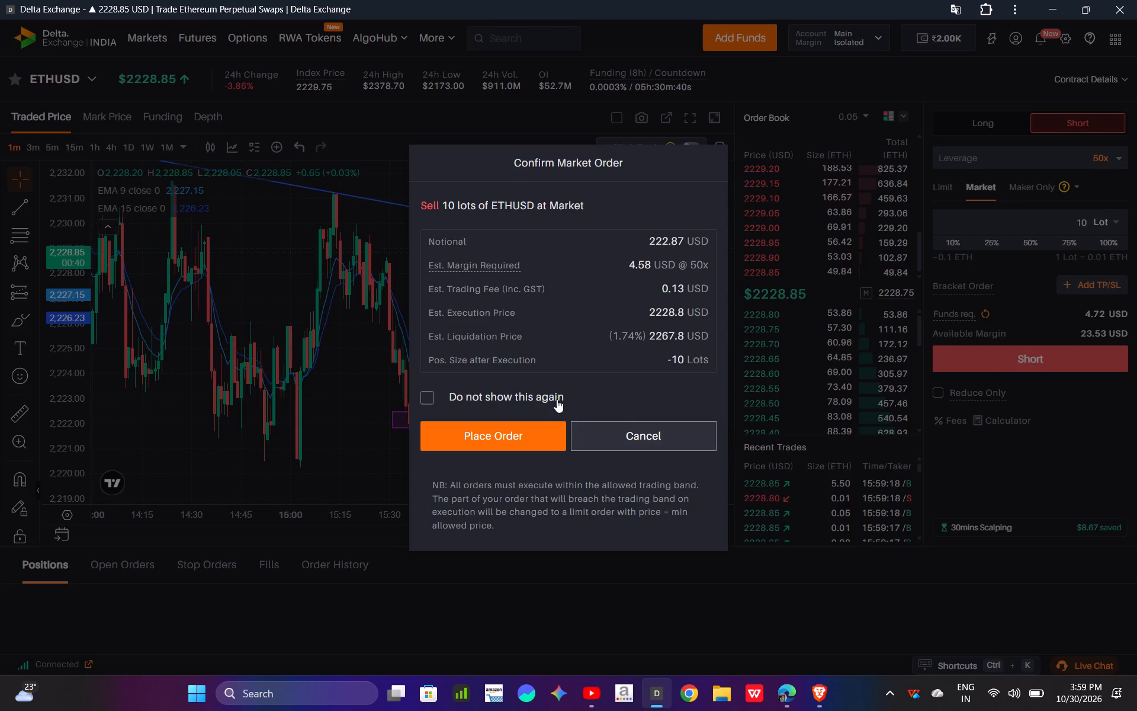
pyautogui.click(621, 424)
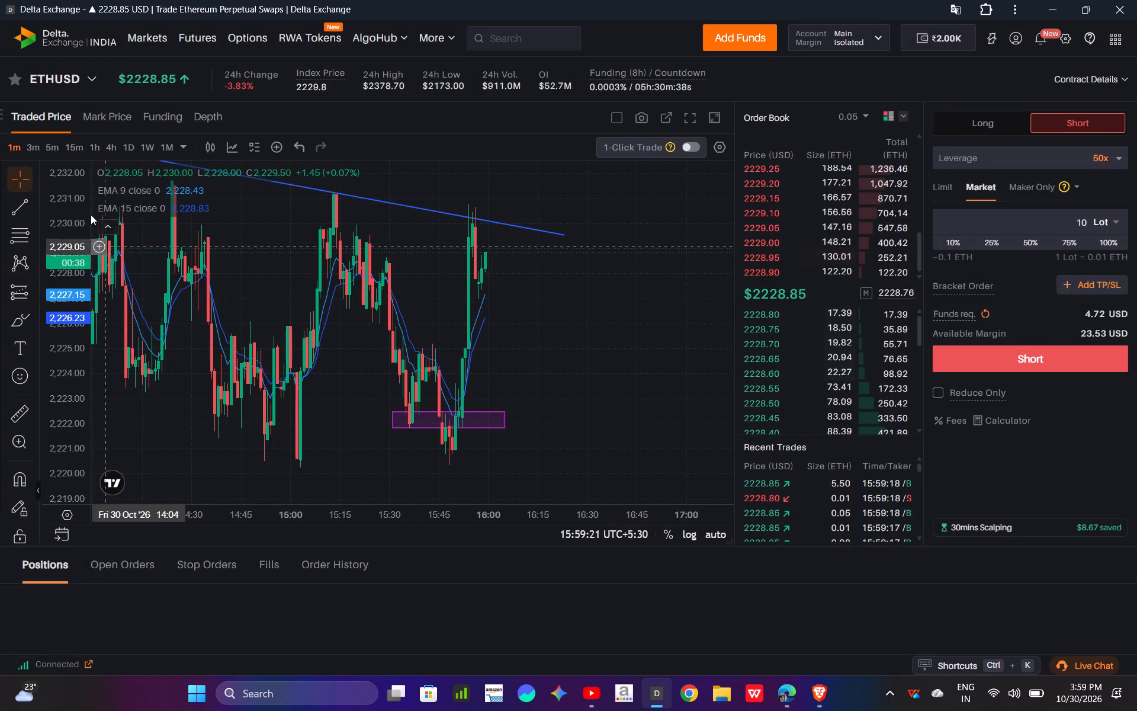
# Examine the recent ETHUSD swings and the drawn trend lines on the 5-minute and 15-minute charts.
pyautogui.click(43, 147)
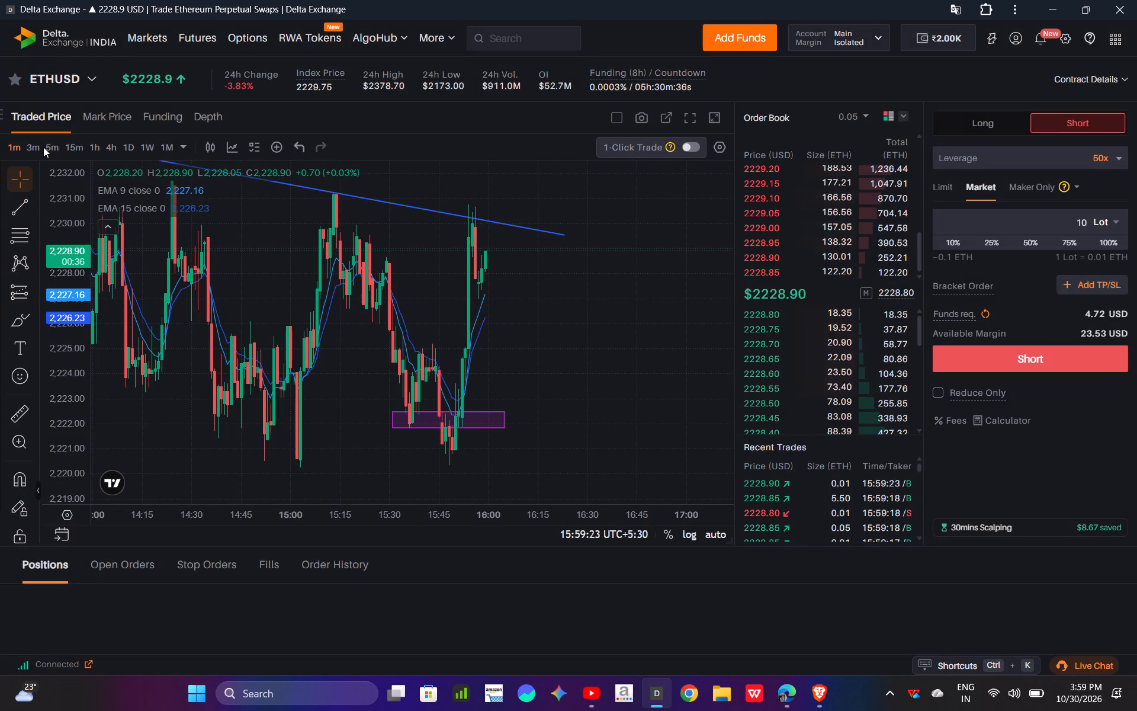
pyautogui.click(45, 147)
pyautogui.click(54, 147)
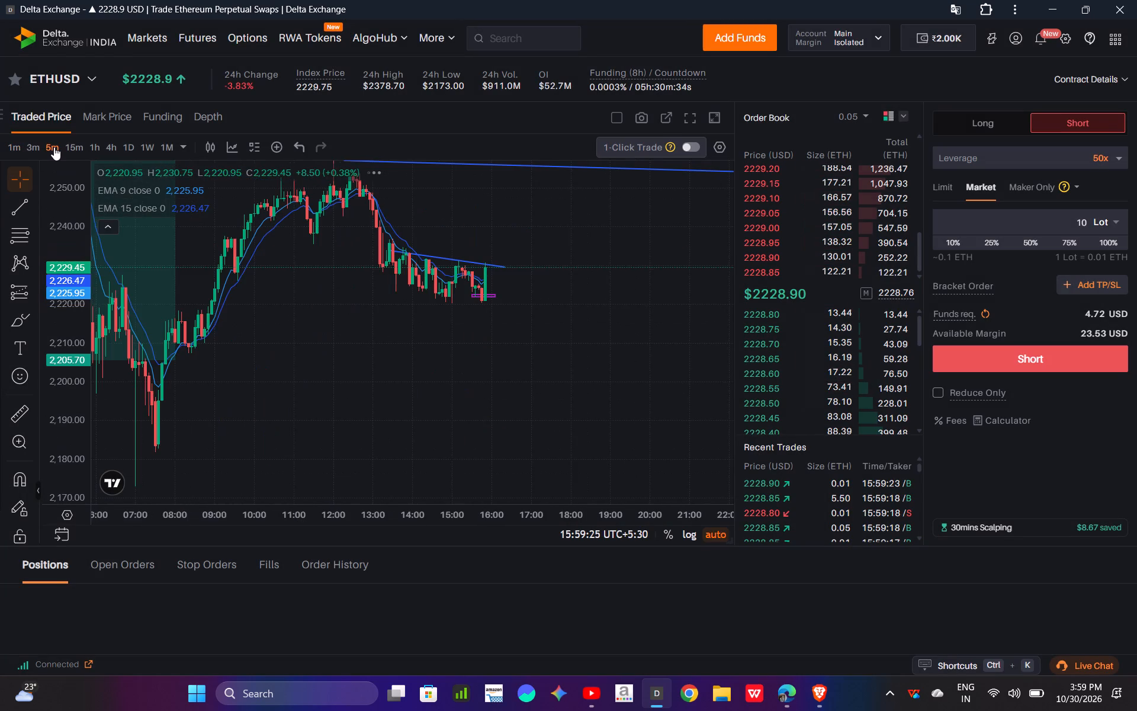
pyautogui.moveTo(63, 185); pyautogui.dragTo(63, 146)
pyautogui.moveTo(419, 371); pyautogui.dragTo(375, 481)
pyautogui.moveTo(59, 252); pyautogui.dragTo(59, 235)
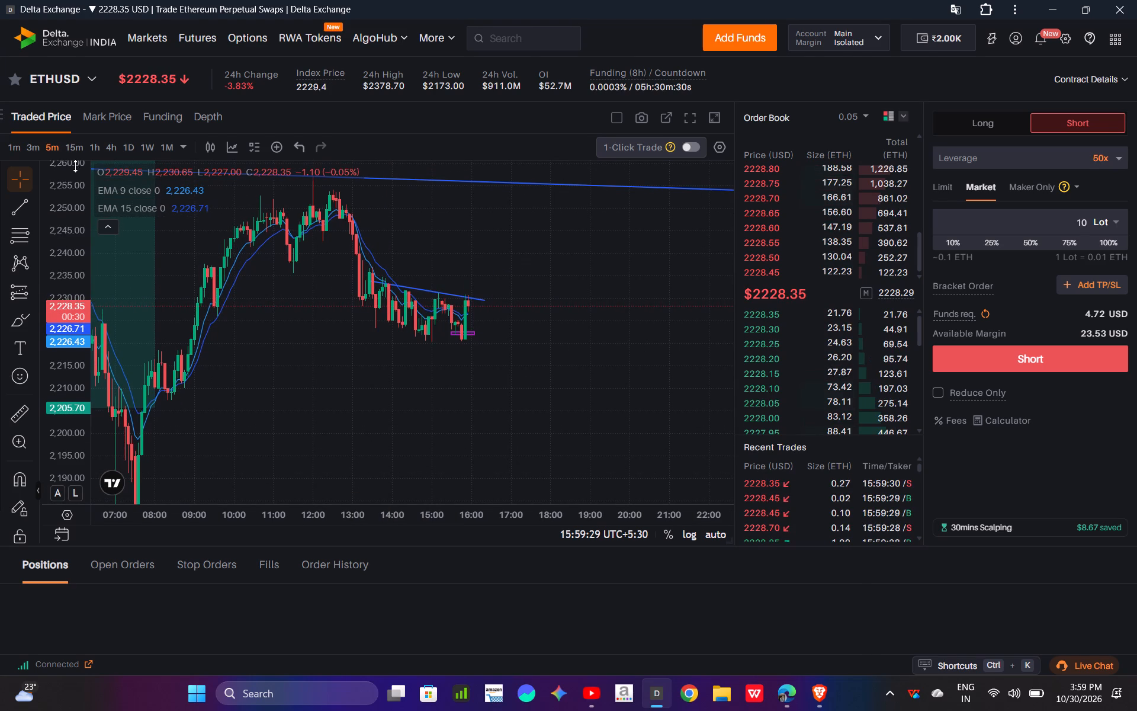
pyautogui.moveTo(75, 154); pyautogui.dragTo(75, 138)
pyautogui.click(75, 138)
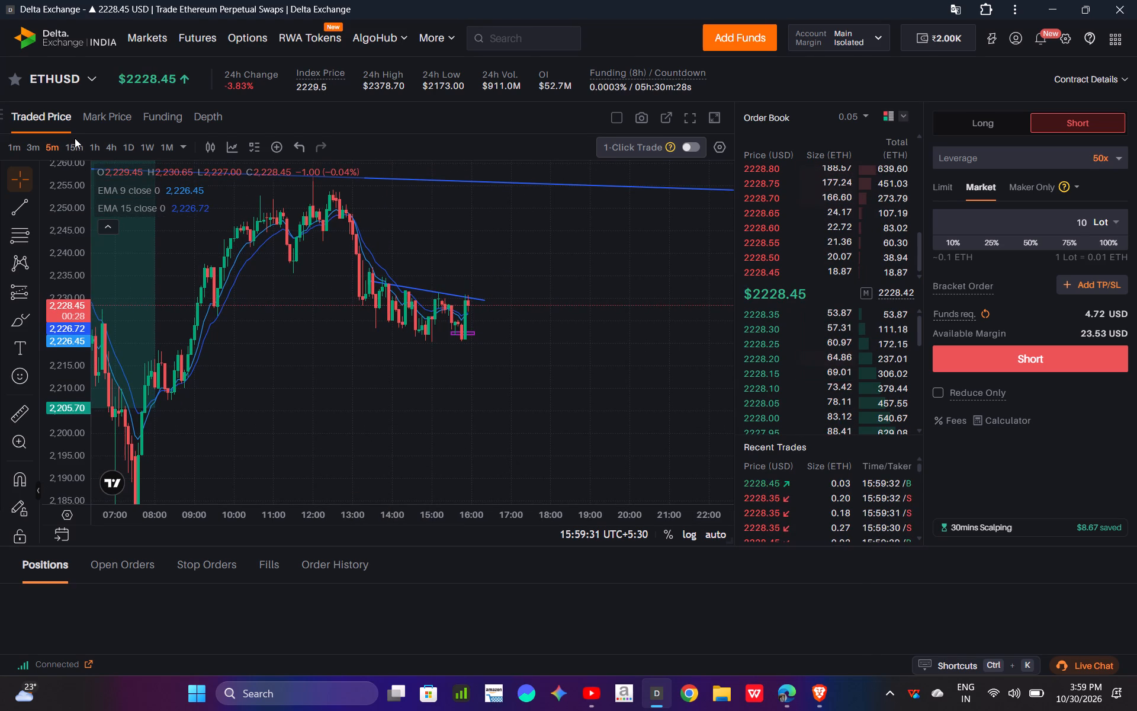
pyautogui.click(73, 124)
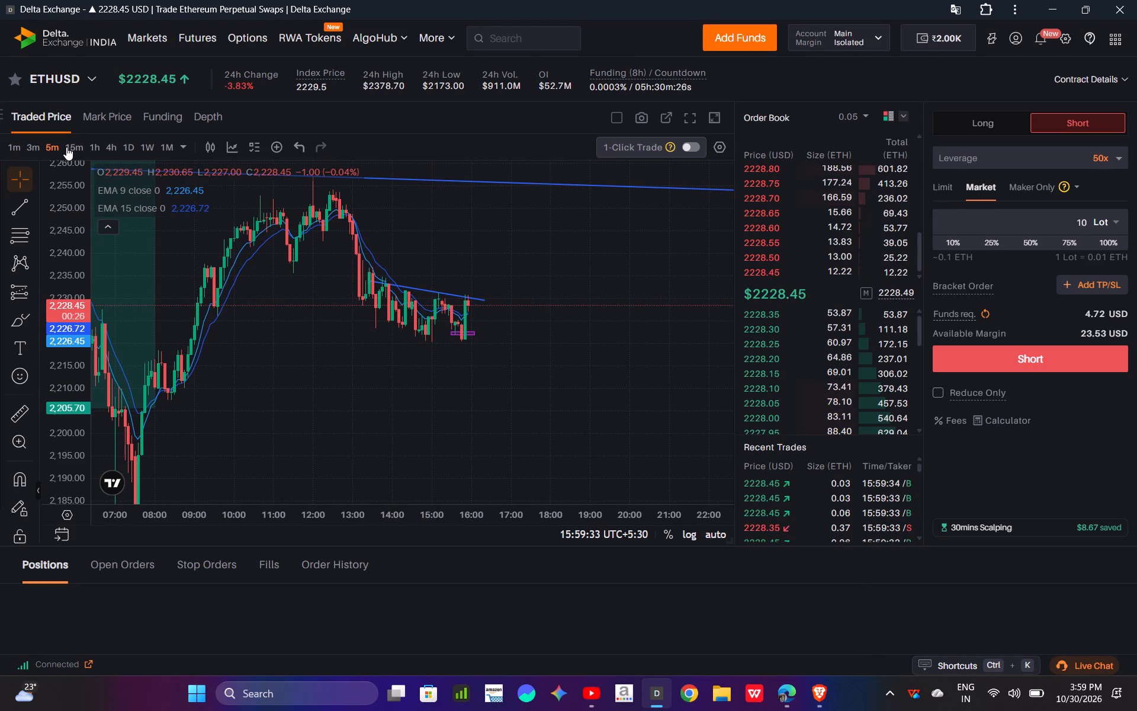
pyautogui.click(66, 147)
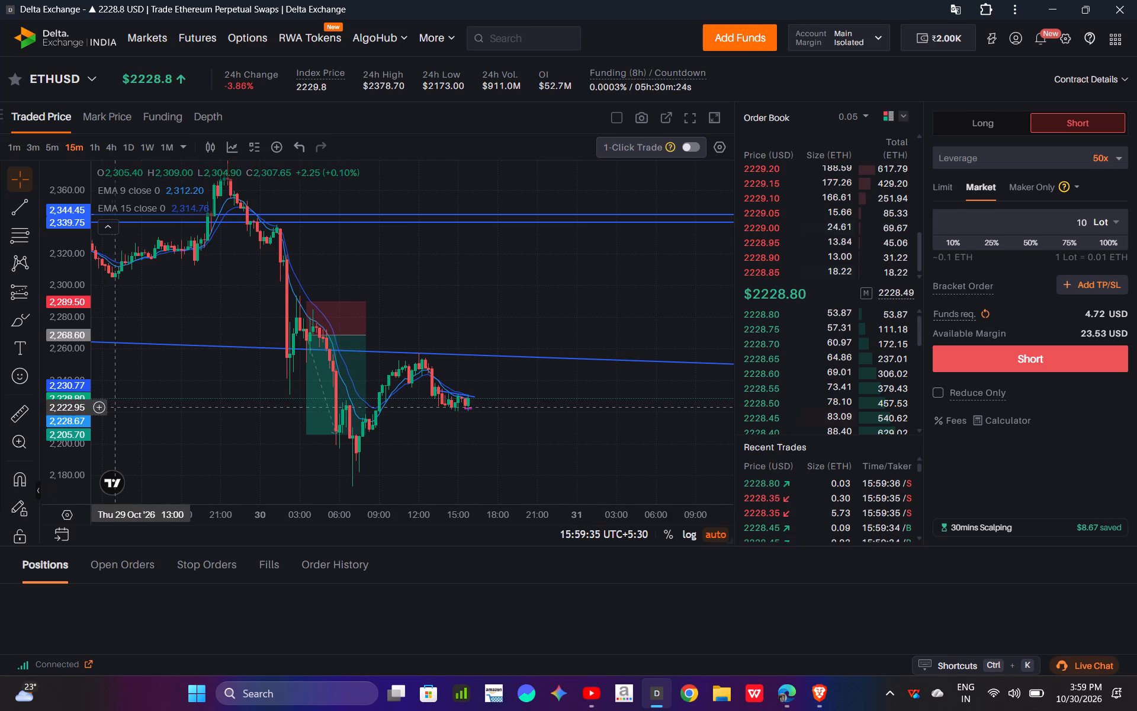
pyautogui.moveTo(81, 421); pyautogui.dragTo(81, 52)
pyautogui.moveTo(646, 397); pyautogui.dragTo(495, 101)
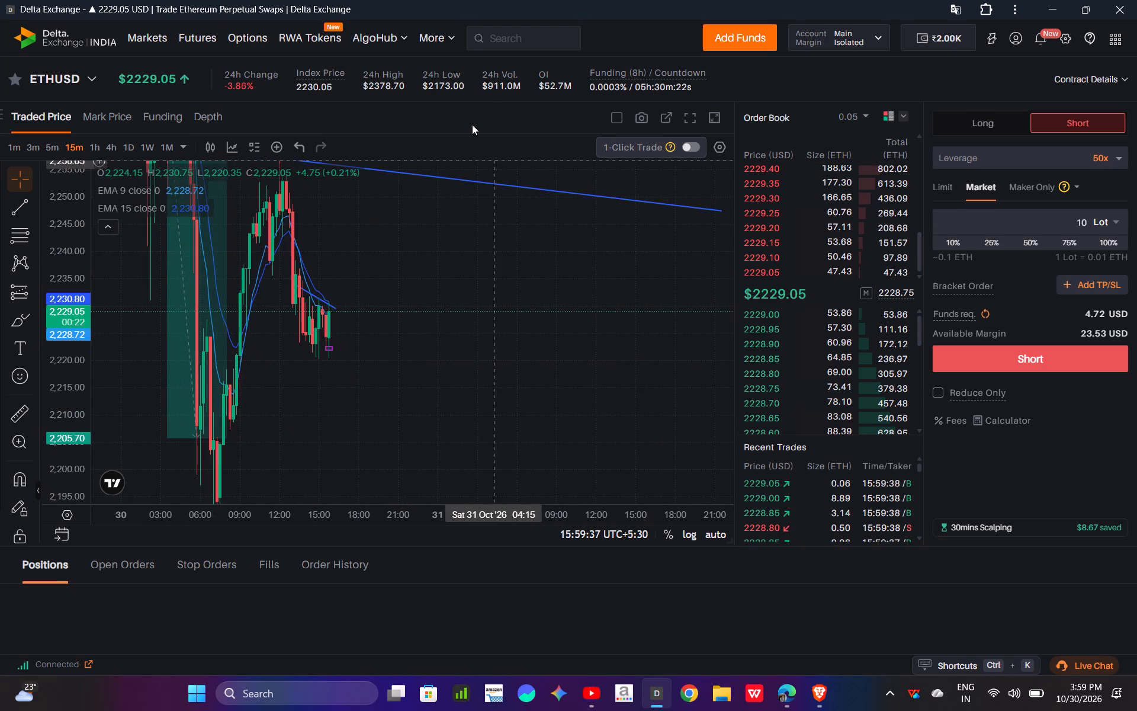
pyautogui.moveTo(72, 223); pyautogui.dragTo(53, 399)
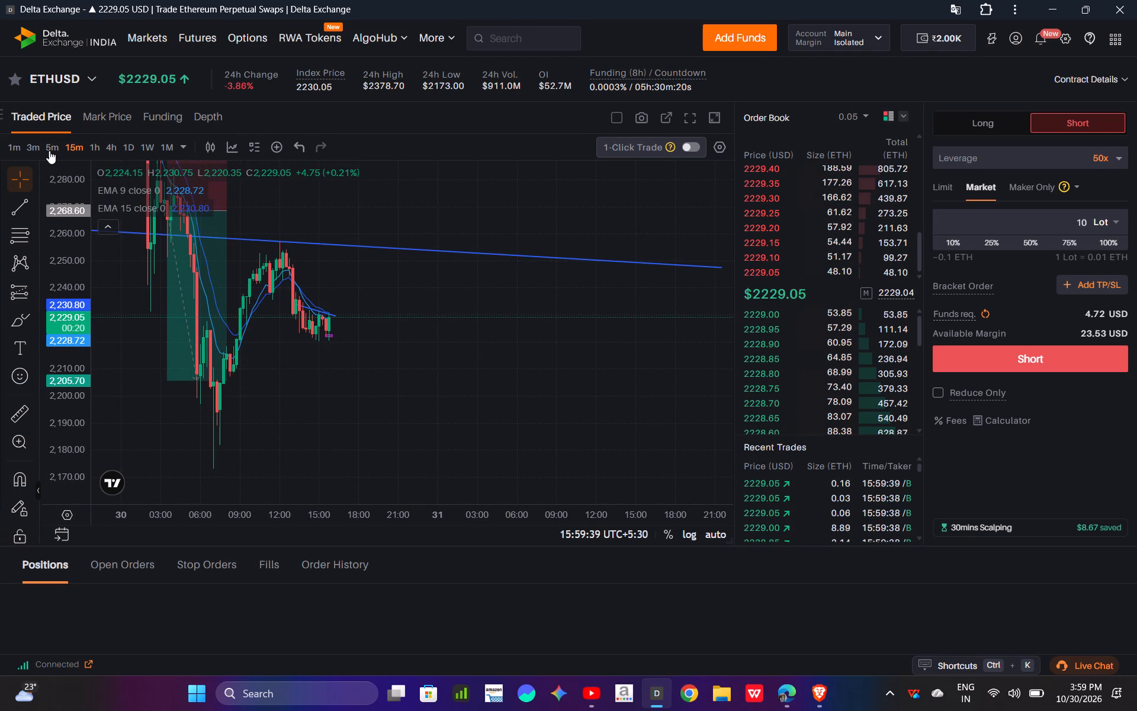
# Return to the 1-minute chart and examine the latest candles against the trend line and purple zone, checking the 3-minute chart too.
pyautogui.click(57, 146)
pyautogui.click(30, 140)
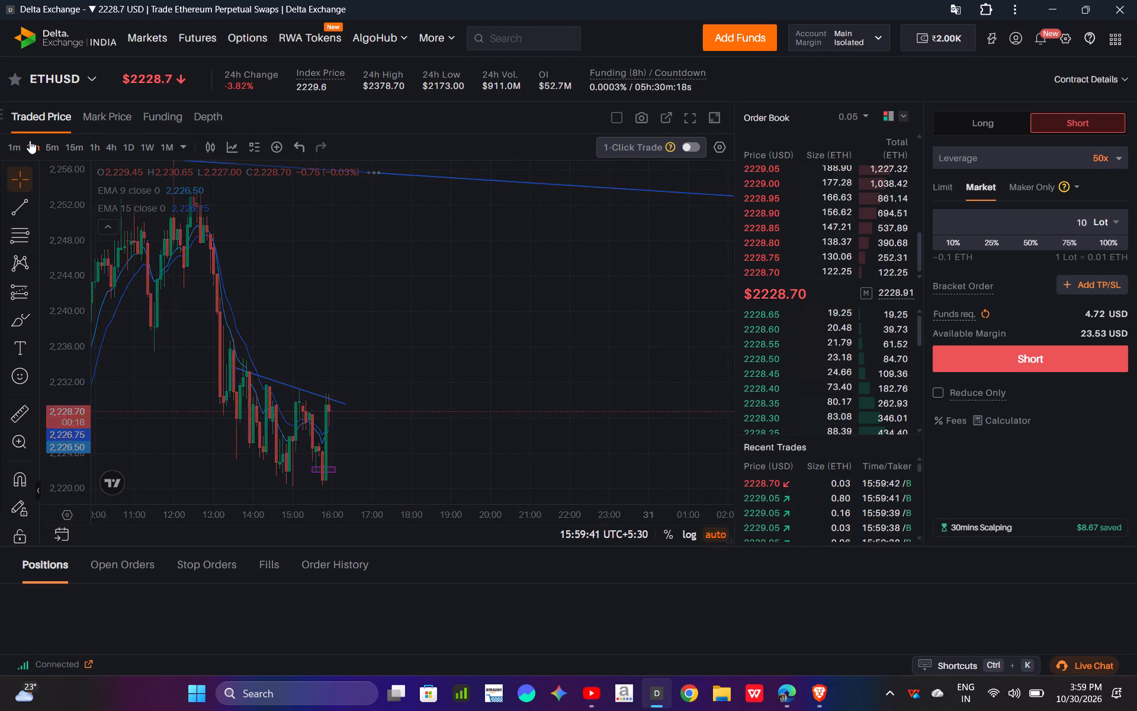
pyautogui.click(9, 138)
pyautogui.click(8, 147)
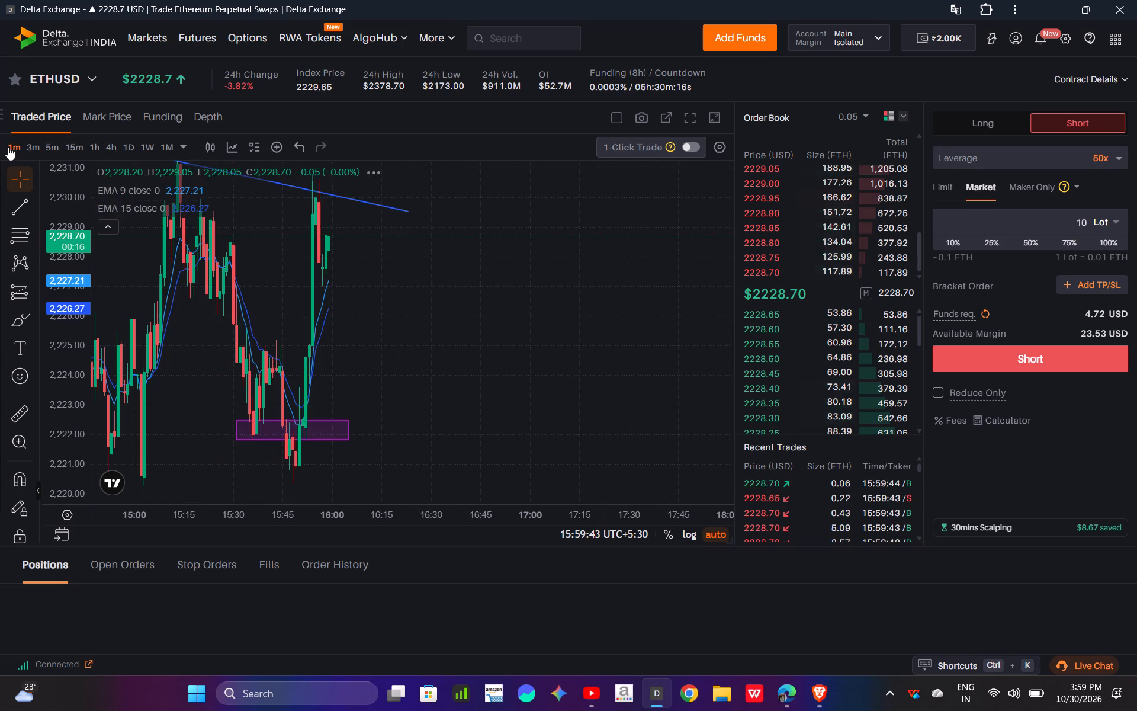
pyautogui.moveTo(33, 219); pyautogui.dragTo(44, 271)
pyautogui.moveTo(46, 239); pyautogui.dragTo(52, 291)
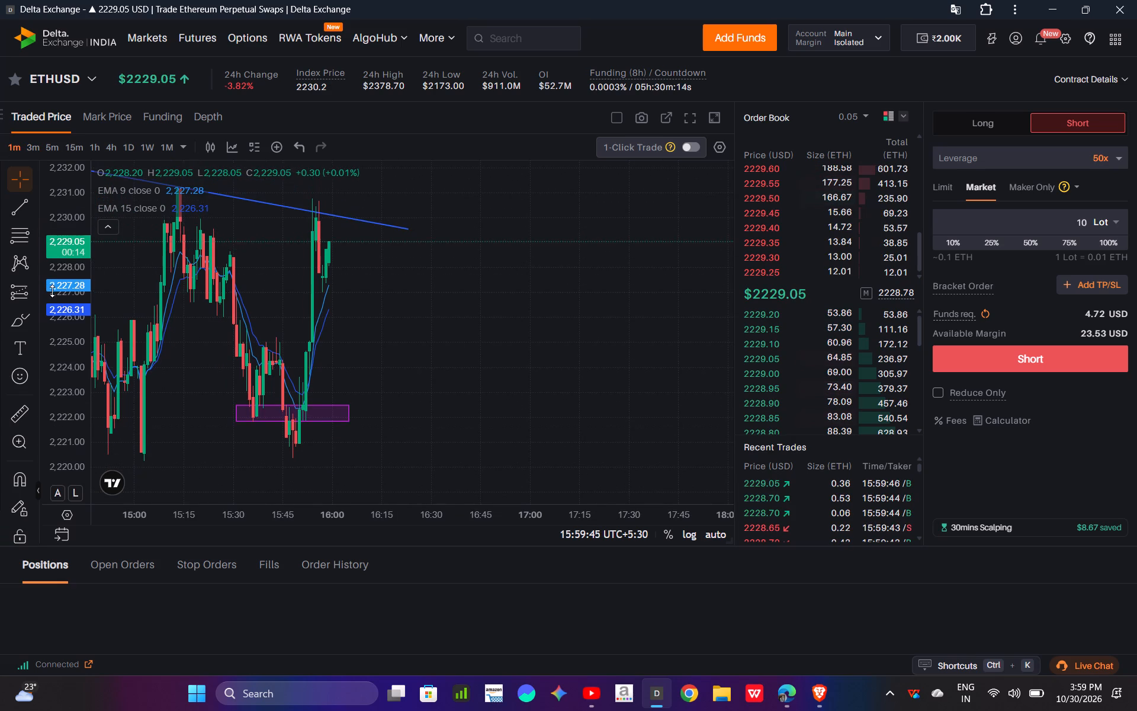
pyautogui.moveTo(399, 283); pyautogui.dragTo(301, 364)
pyautogui.moveTo(84, 191); pyautogui.dragTo(82, 273)
pyautogui.moveTo(316, 515); pyautogui.dragTo(406, 510)
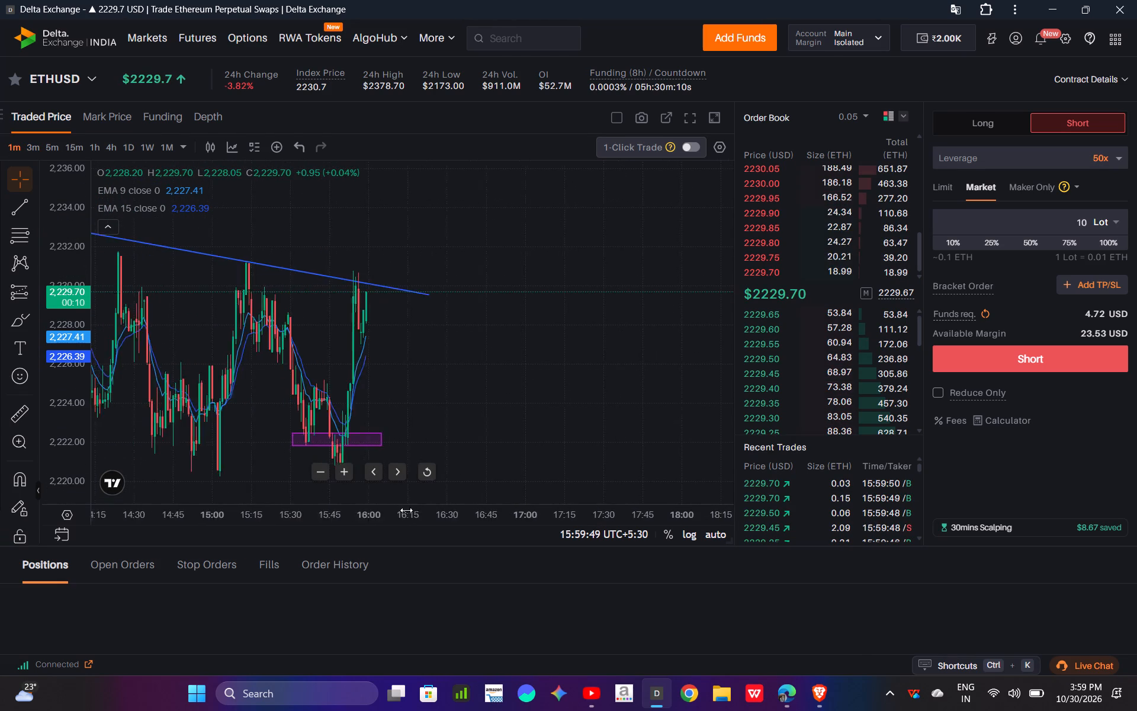
pyautogui.moveTo(406, 510); pyautogui.dragTo(366, 534)
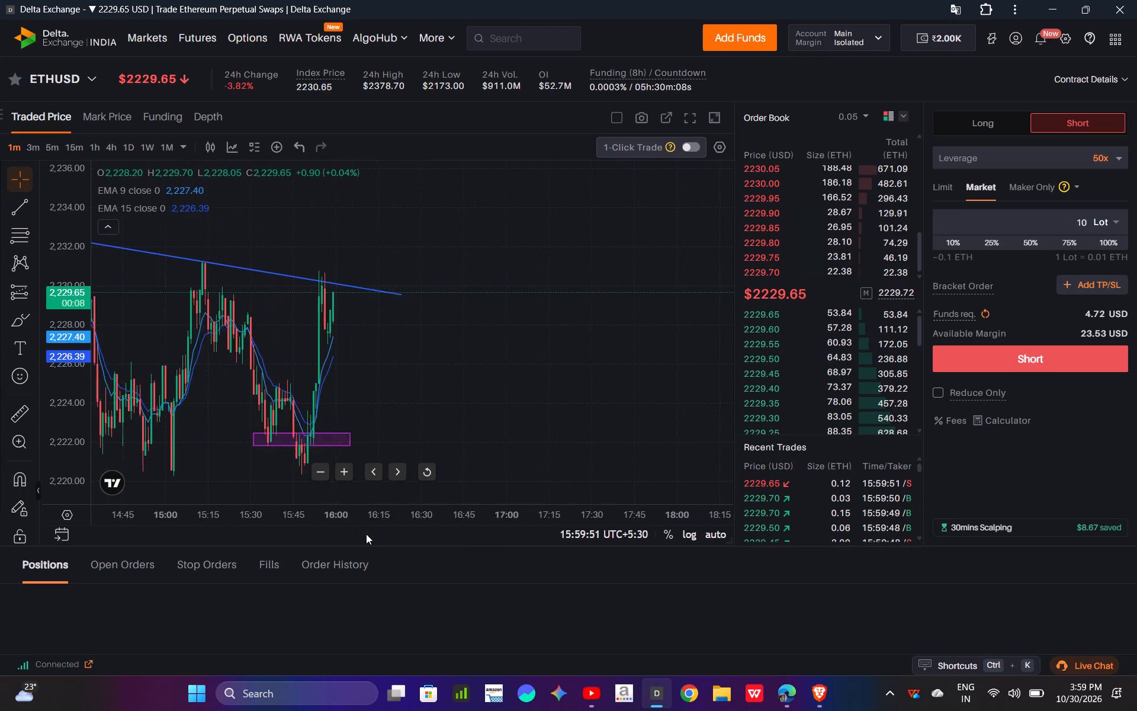
pyautogui.moveTo(366, 534); pyautogui.dragTo(357, 534)
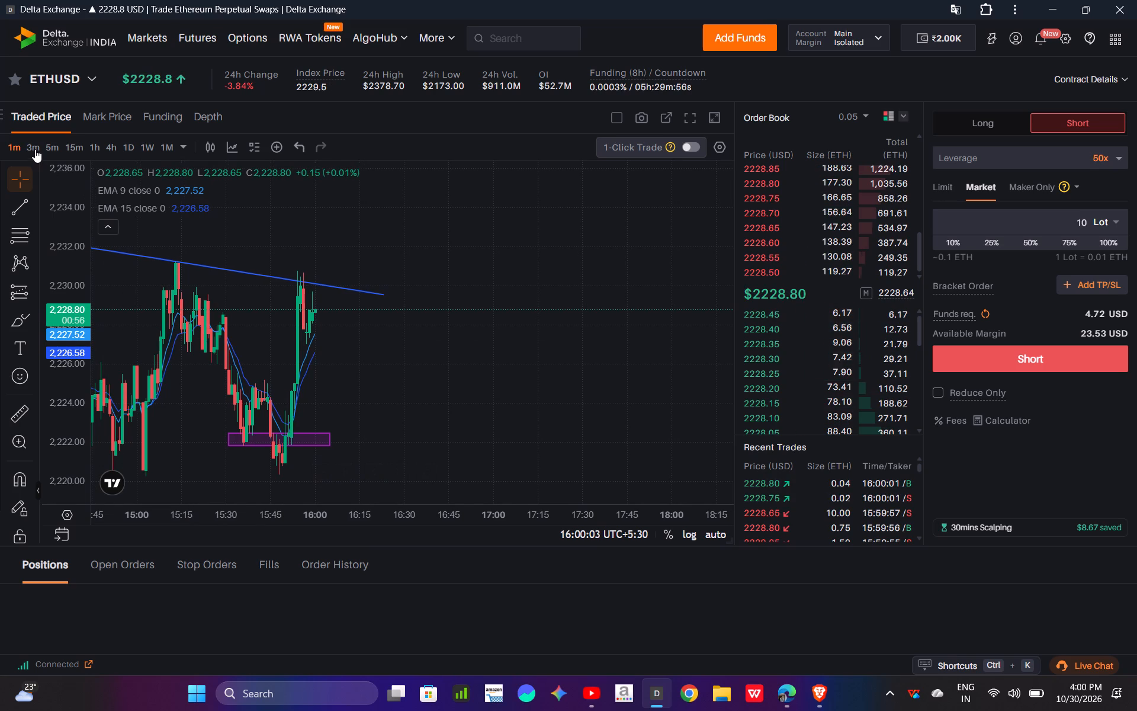
pyautogui.click(35, 149)
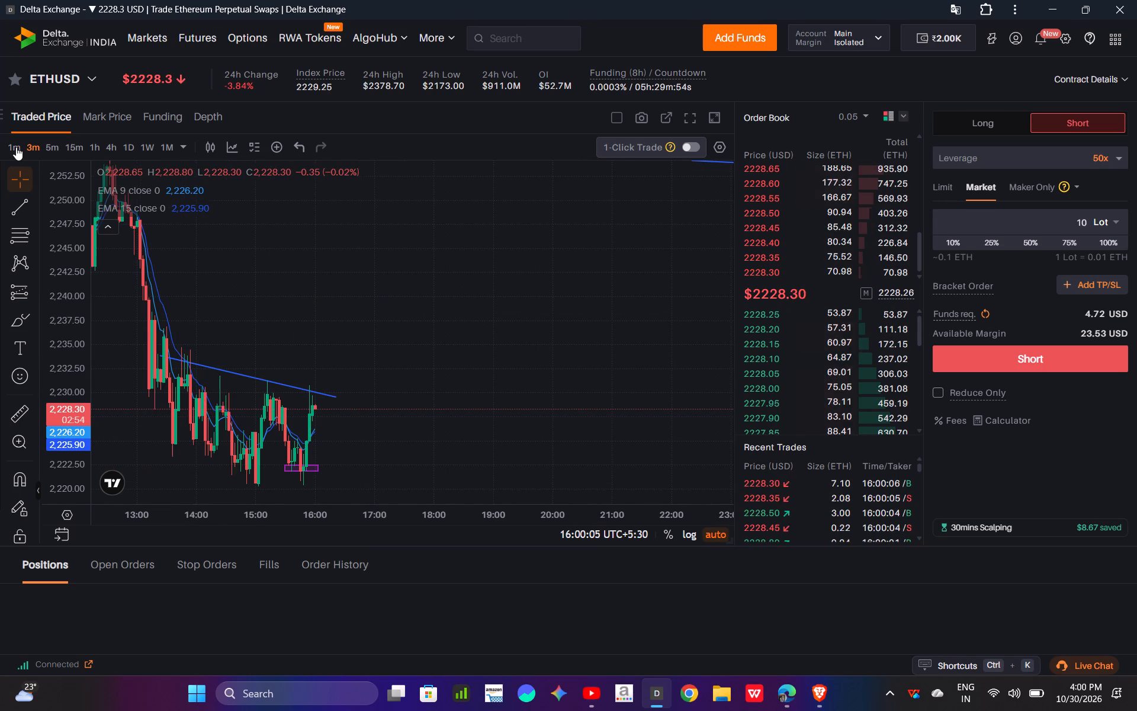
pyautogui.click(16, 147)
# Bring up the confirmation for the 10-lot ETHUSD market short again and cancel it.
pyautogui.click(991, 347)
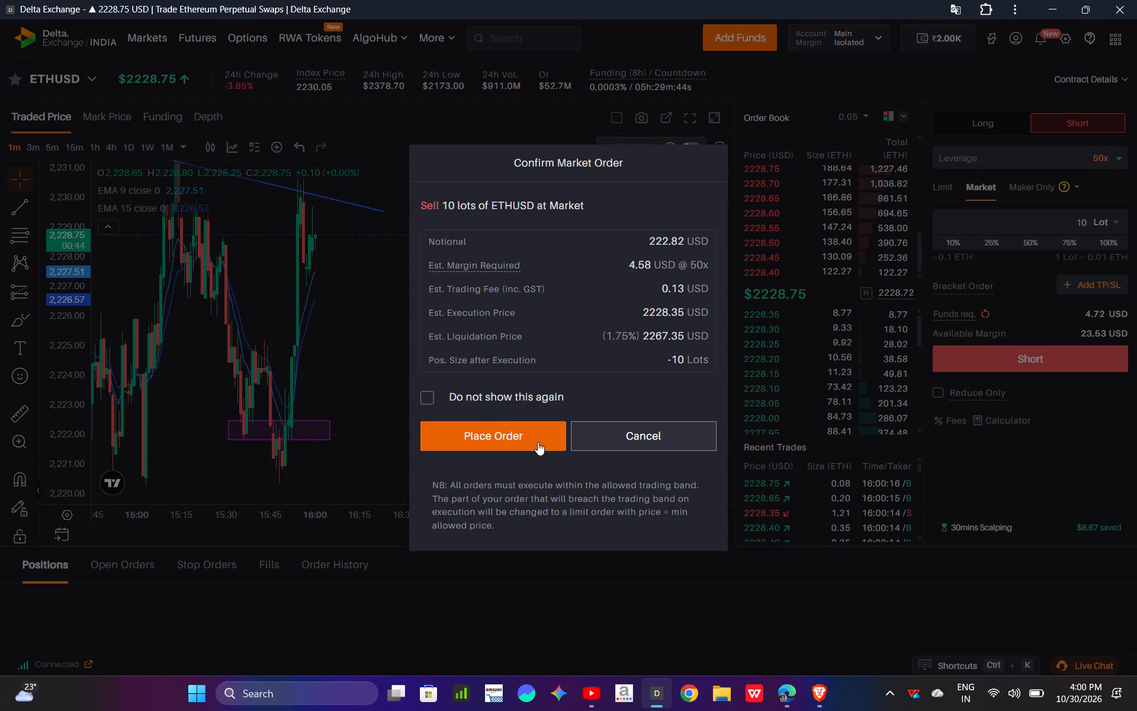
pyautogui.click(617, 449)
# Examine the broader ETHUSD decline and the long descending trend line on the 1-hour chart.
pyautogui.moveTo(49, 241); pyautogui.dragTo(65, 307)
pyautogui.moveTo(391, 321); pyautogui.dragTo(305, 430)
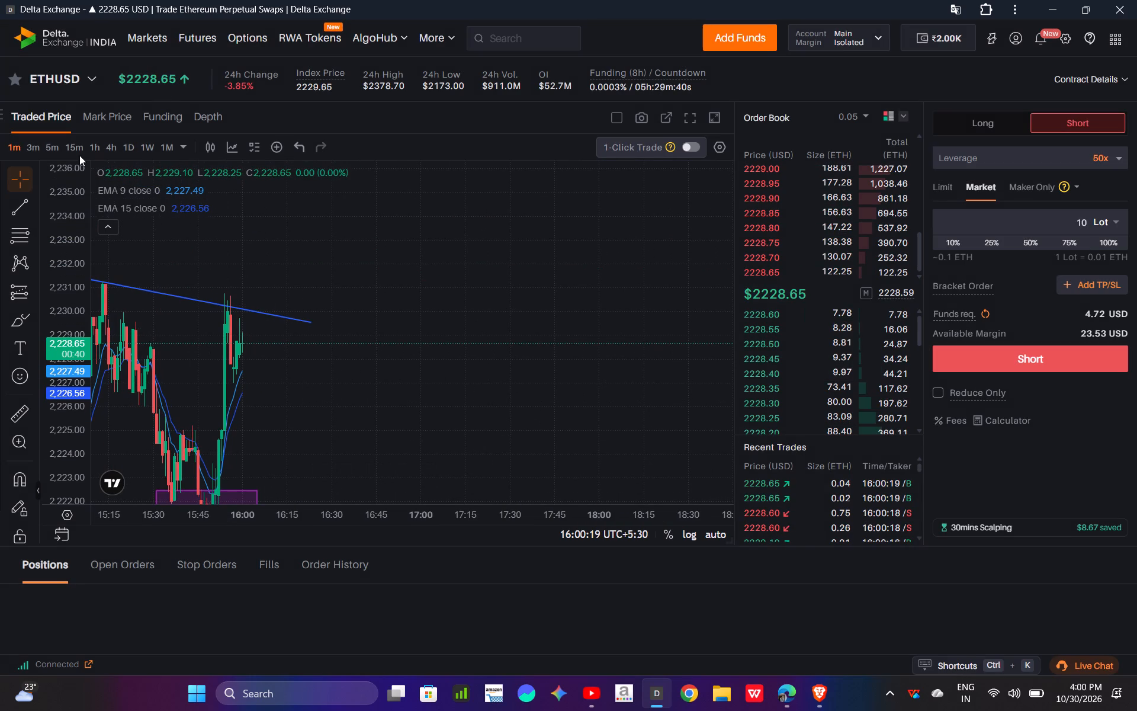
pyautogui.click(95, 143)
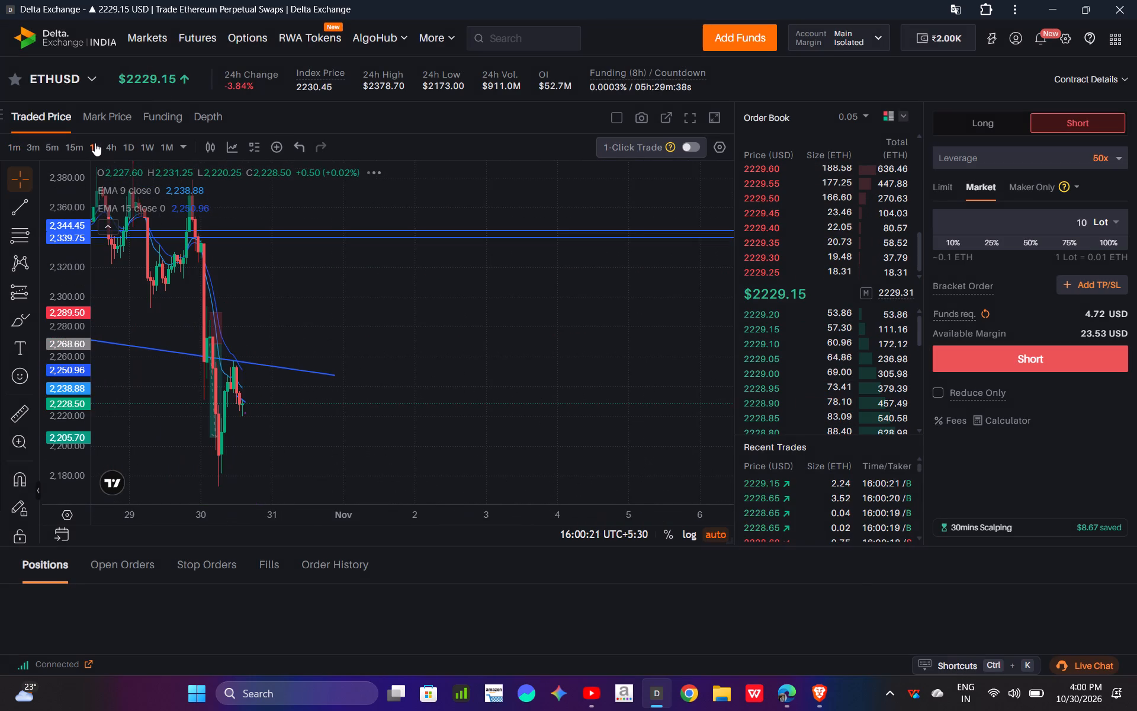
pyautogui.moveTo(43, 209); pyautogui.dragTo(68, 320)
pyautogui.click(271, 353)
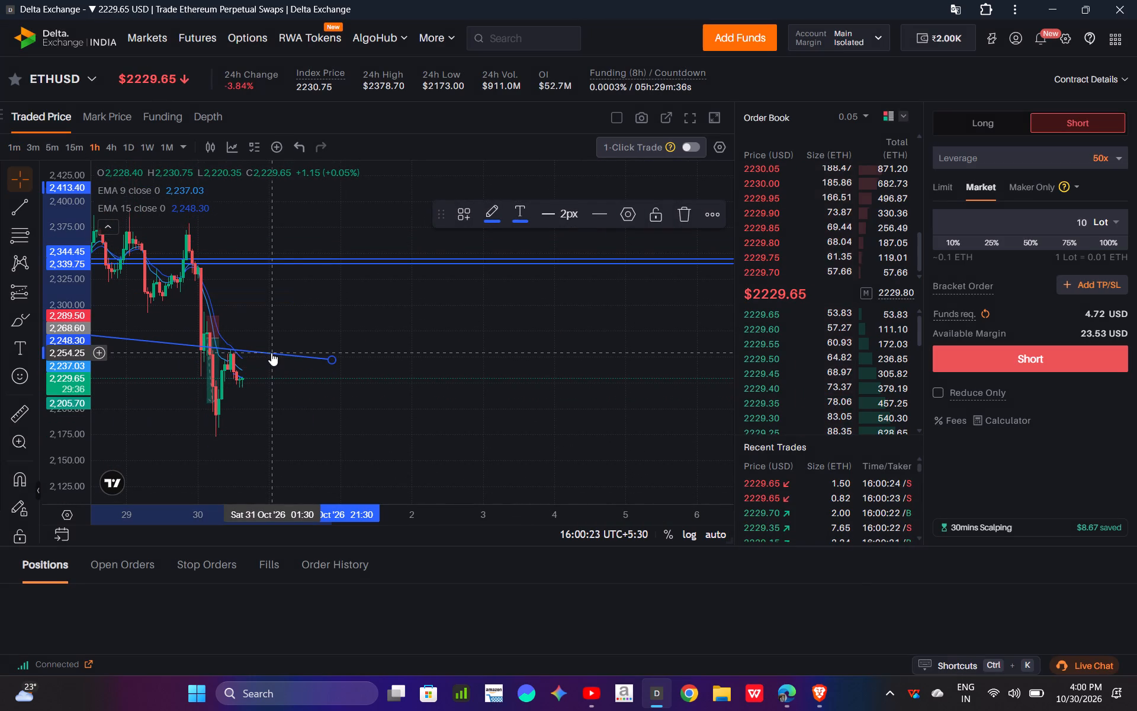
pyautogui.moveTo(294, 334); pyautogui.dragTo(474, 298)
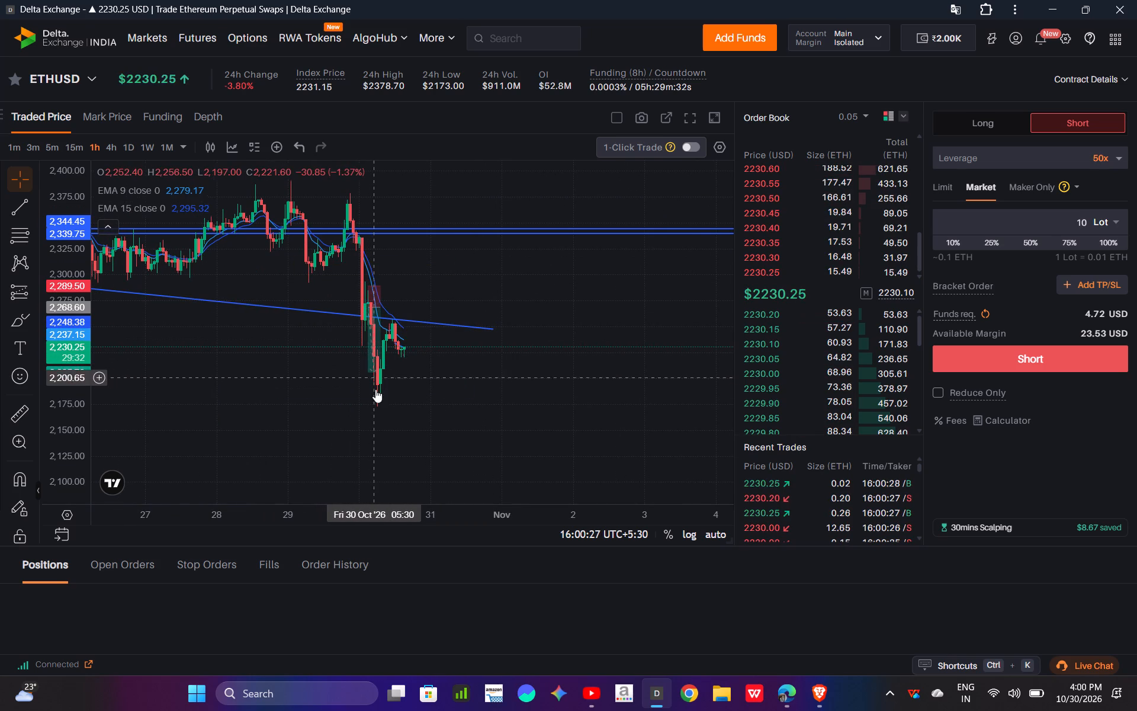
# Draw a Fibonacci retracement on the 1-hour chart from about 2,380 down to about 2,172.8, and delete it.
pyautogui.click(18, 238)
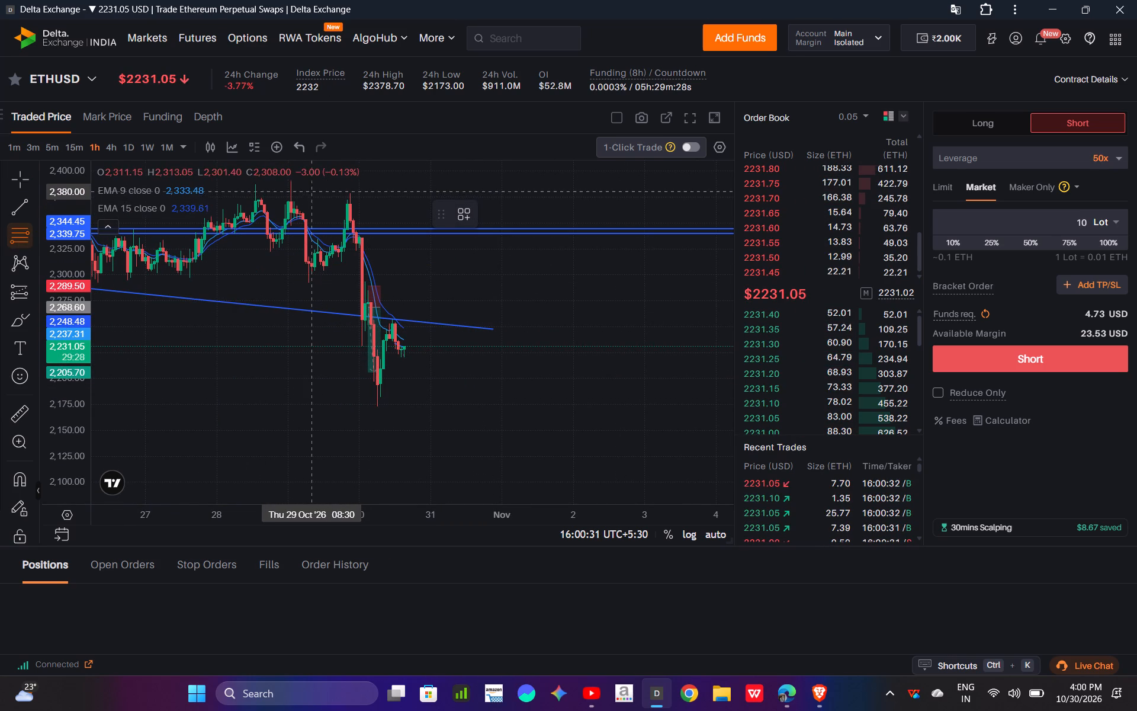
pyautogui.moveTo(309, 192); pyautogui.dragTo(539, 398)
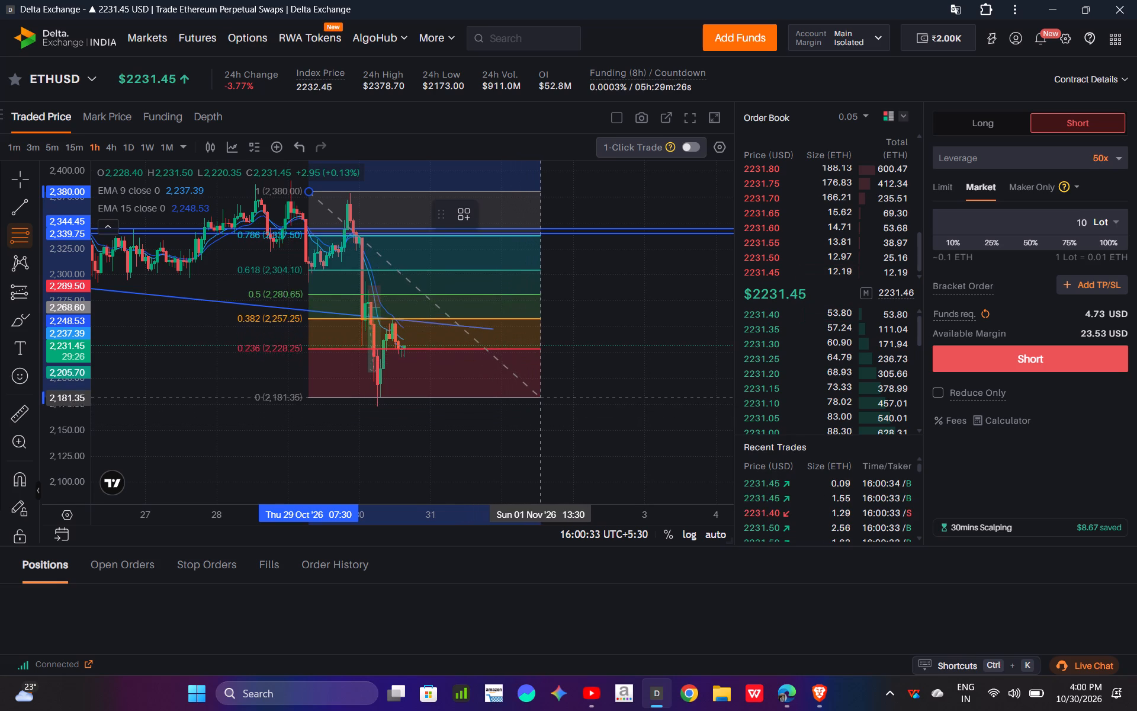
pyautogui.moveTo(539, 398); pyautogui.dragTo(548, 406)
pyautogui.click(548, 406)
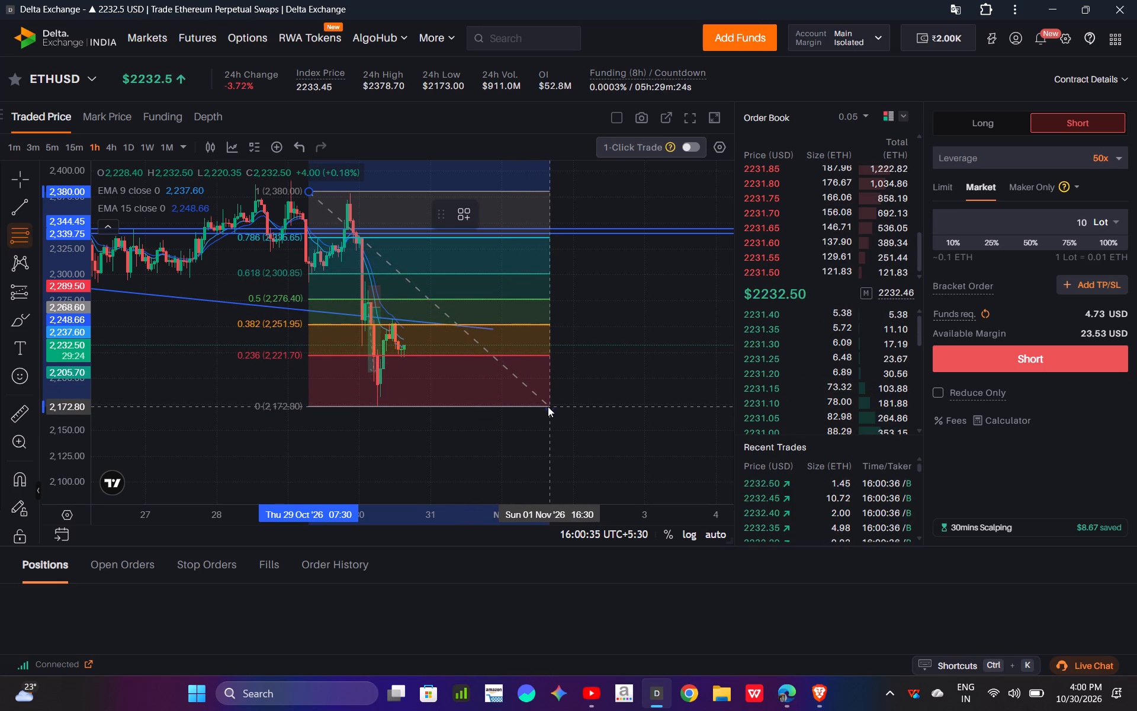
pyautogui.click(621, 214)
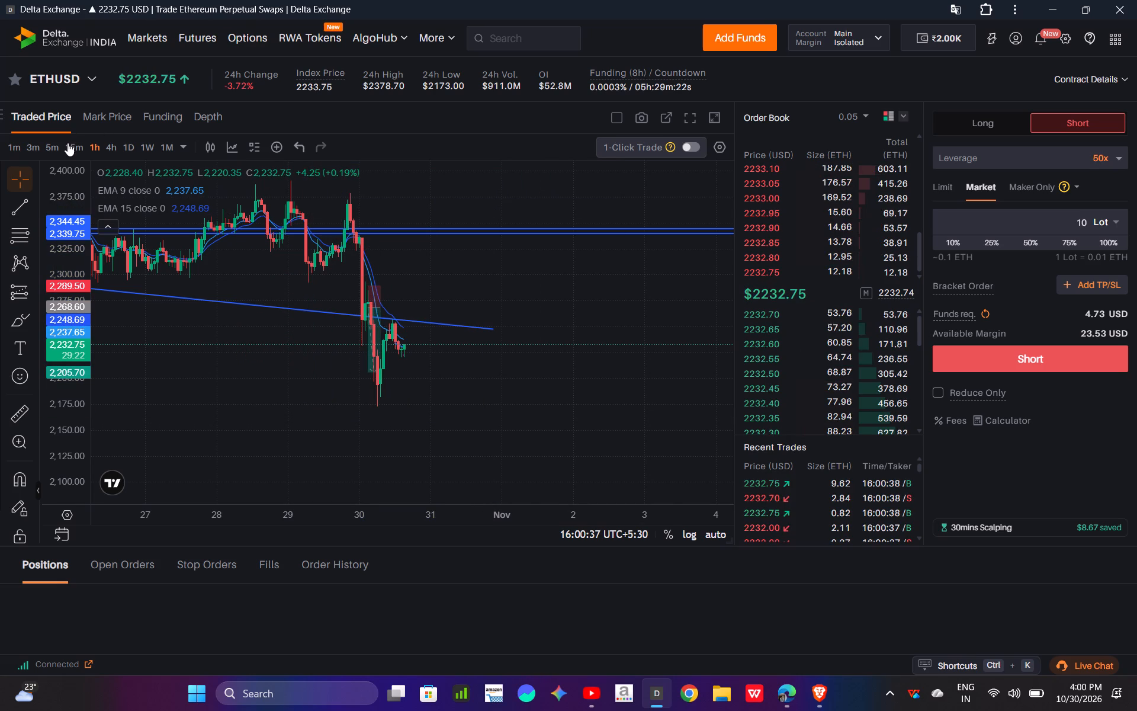
# Examine the latest ETHUSD move on the 15-minute chart and against the trend line on the 1-minute chart.
pyautogui.click(69, 148)
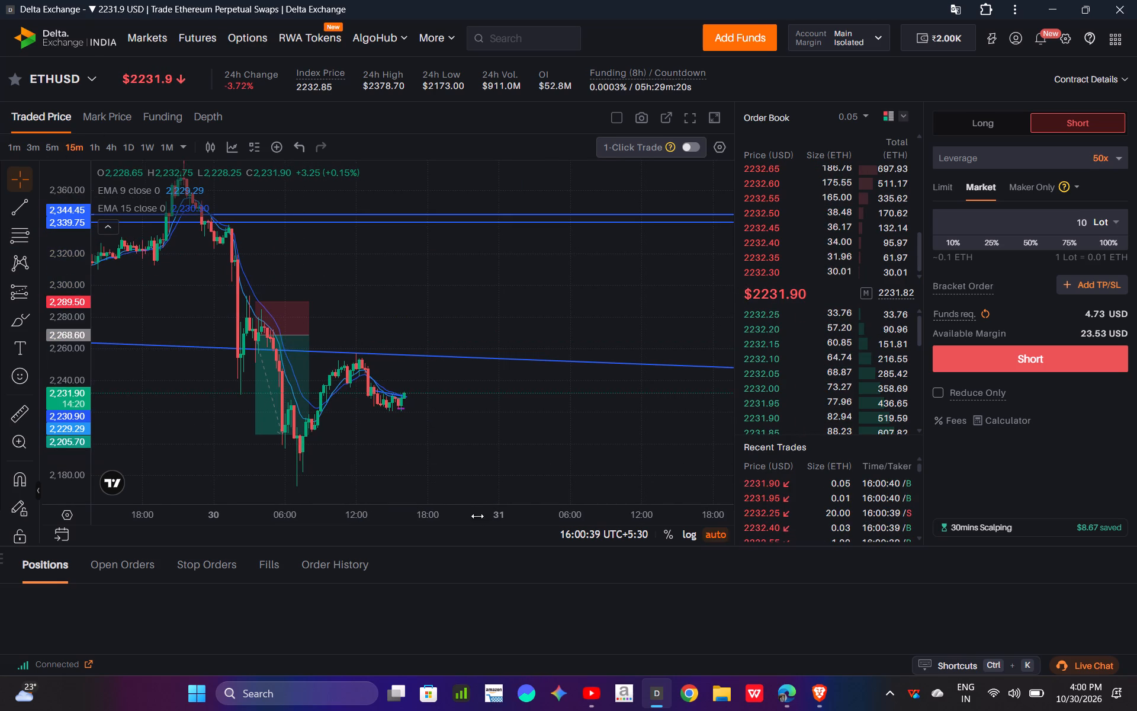
pyautogui.moveTo(494, 505); pyautogui.dragTo(384, 501)
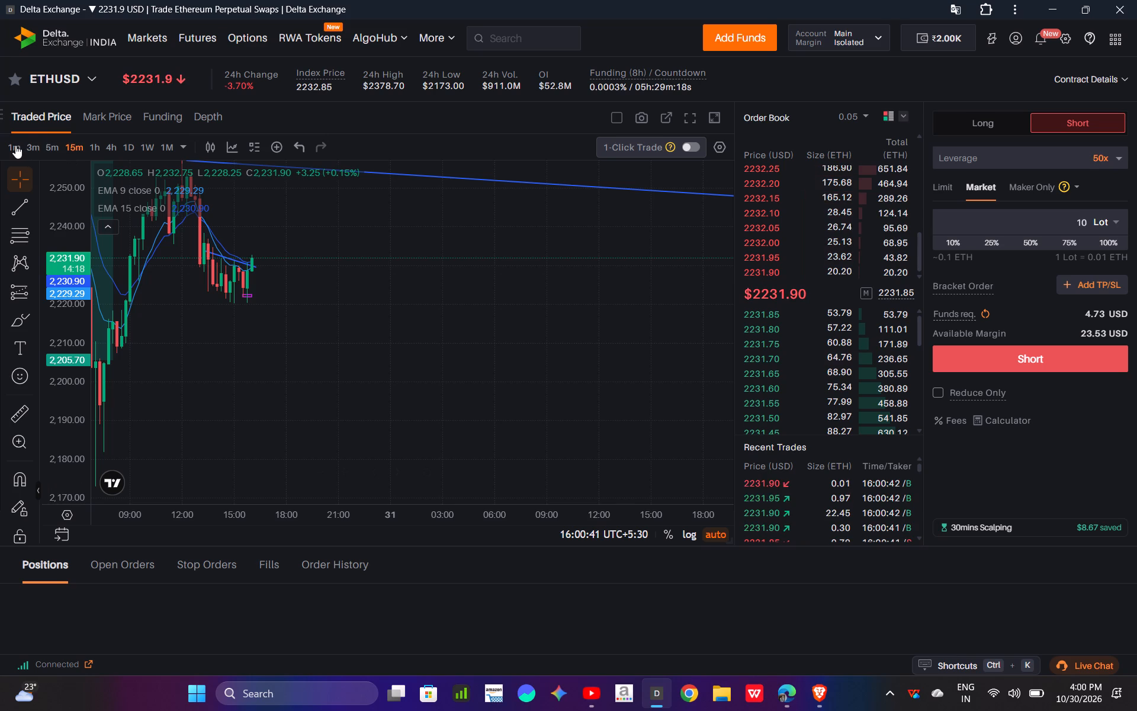
pyautogui.click(15, 145)
pyautogui.moveTo(95, 271); pyautogui.dragTo(106, 425)
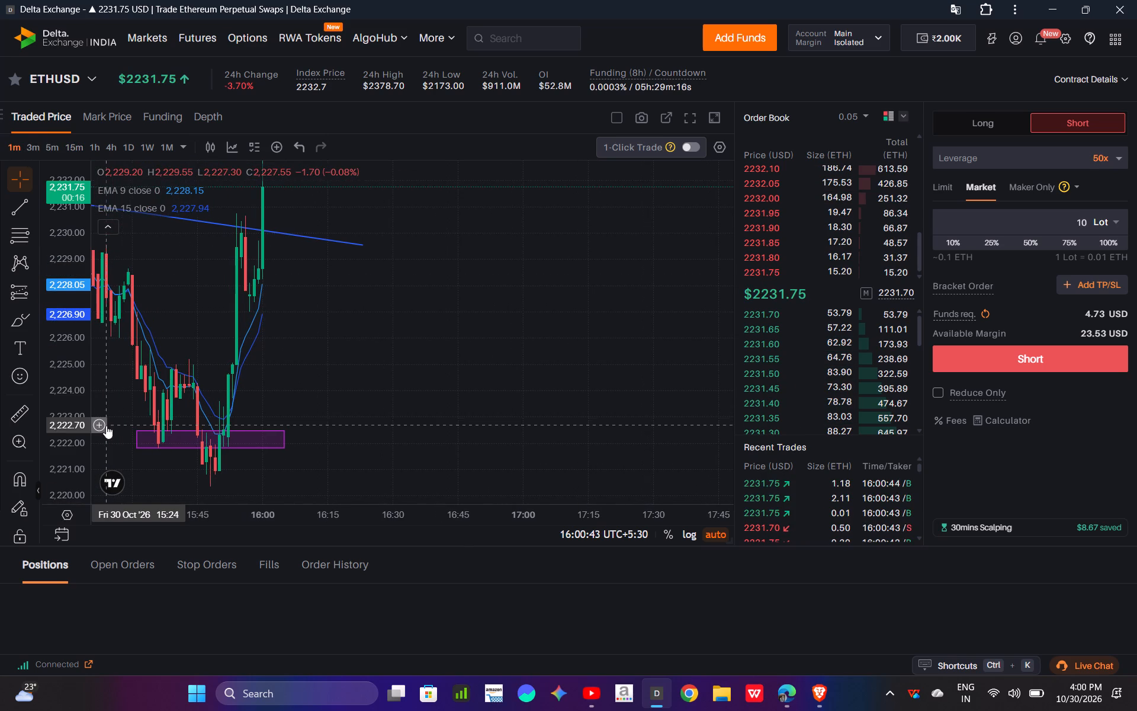
pyautogui.moveTo(79, 222); pyautogui.dragTo(86, 374)
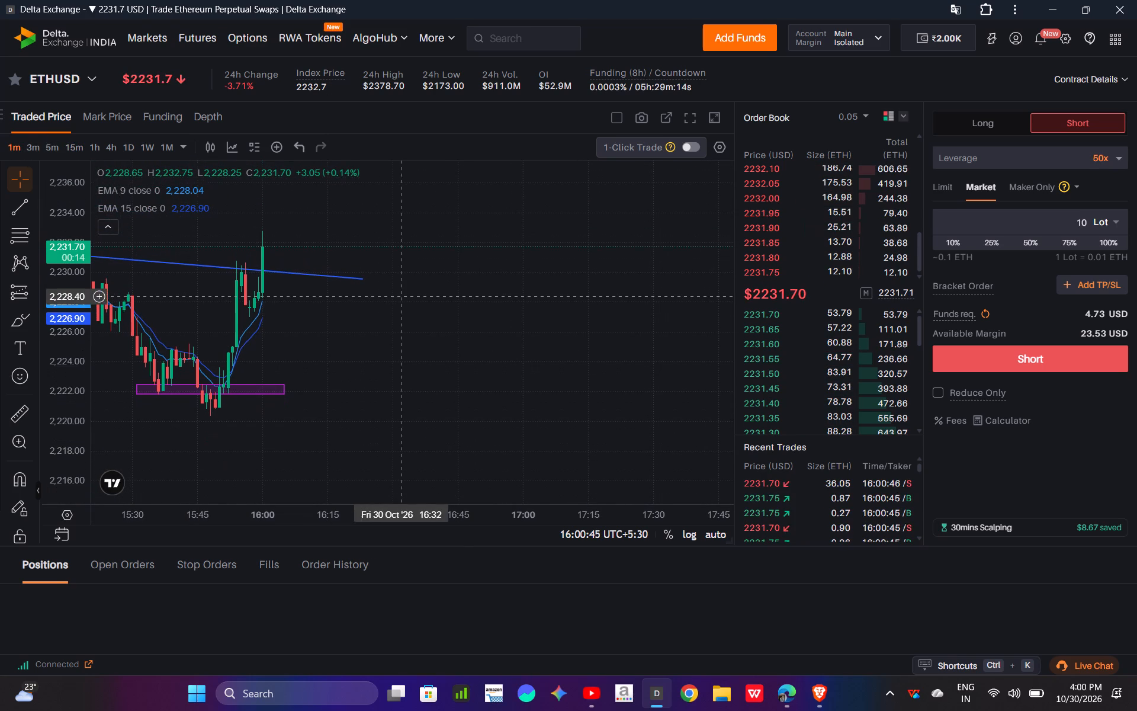
# Examine ETHUSD against the short descending trend line on the 1-minute chart and measure a drop from about 2,231.9 to 2,228.5.
pyautogui.moveTo(400, 296); pyautogui.dragTo(378, 375)
pyautogui.moveTo(86, 265); pyautogui.dragTo(86, 273)
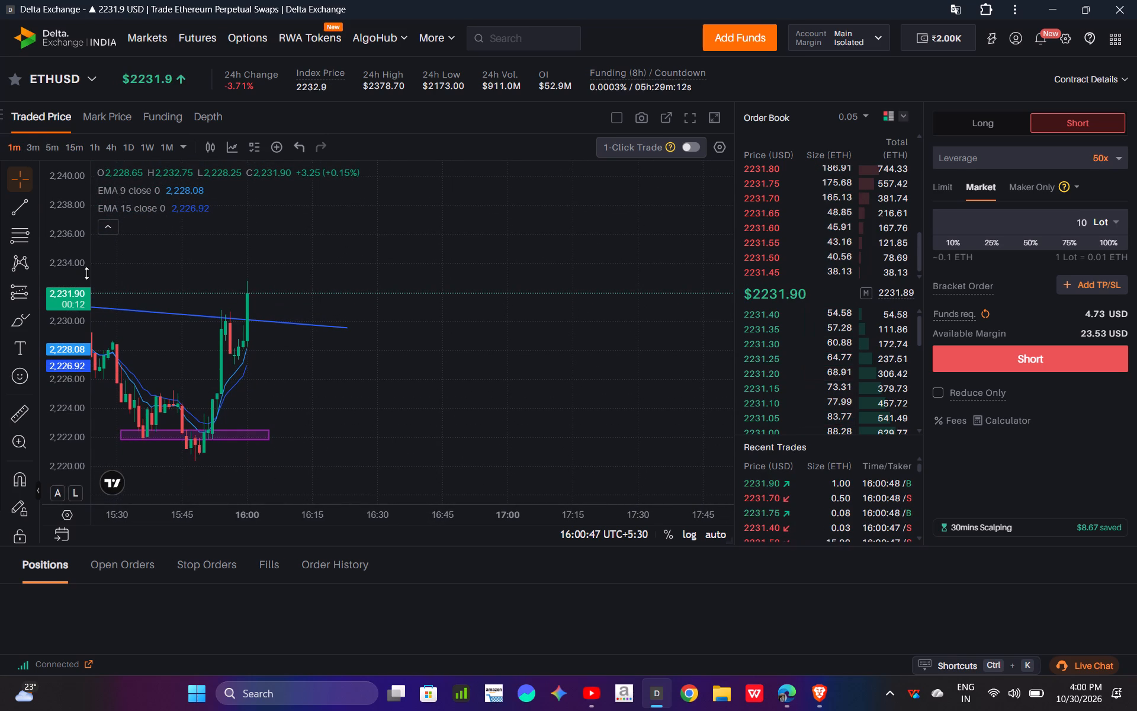
pyautogui.moveTo(336, 514); pyautogui.dragTo(562, 508)
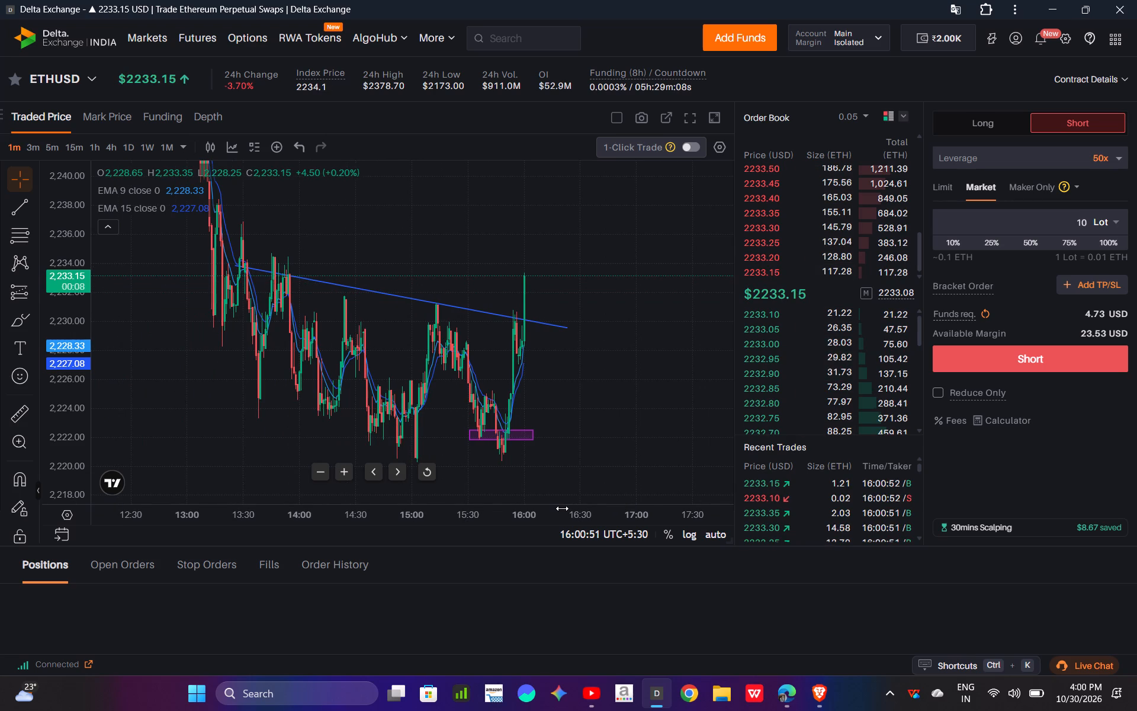
pyautogui.moveTo(562, 508); pyautogui.dragTo(512, 507)
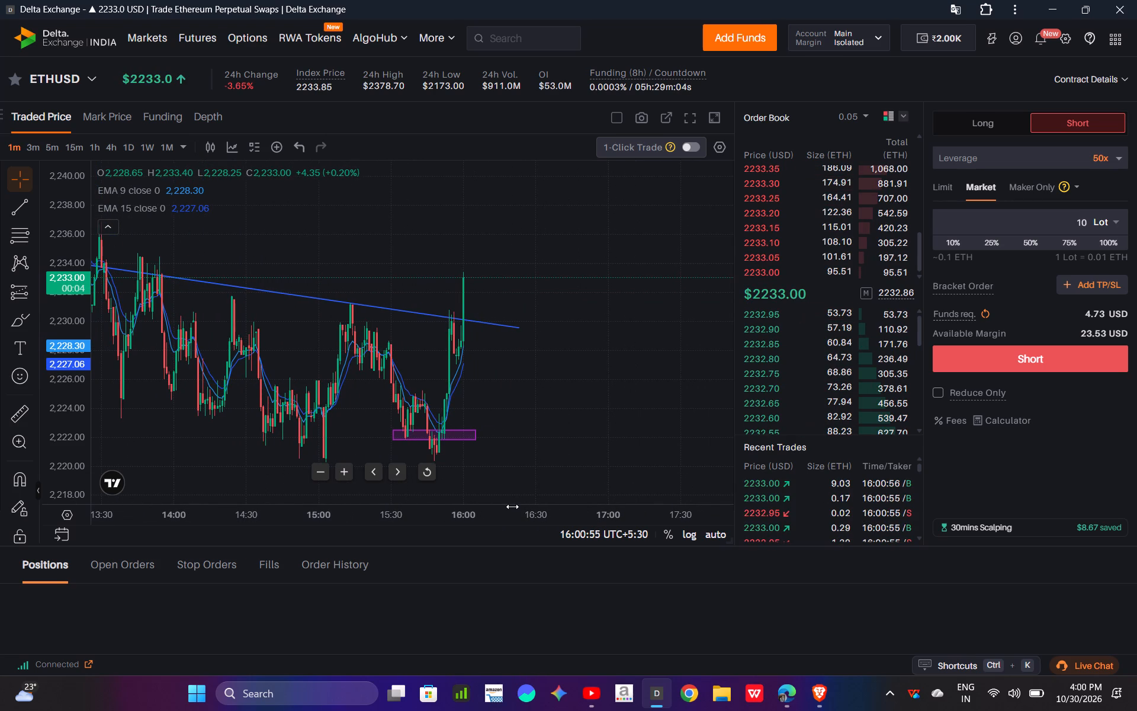
pyautogui.moveTo(512, 507); pyautogui.dragTo(434, 512)
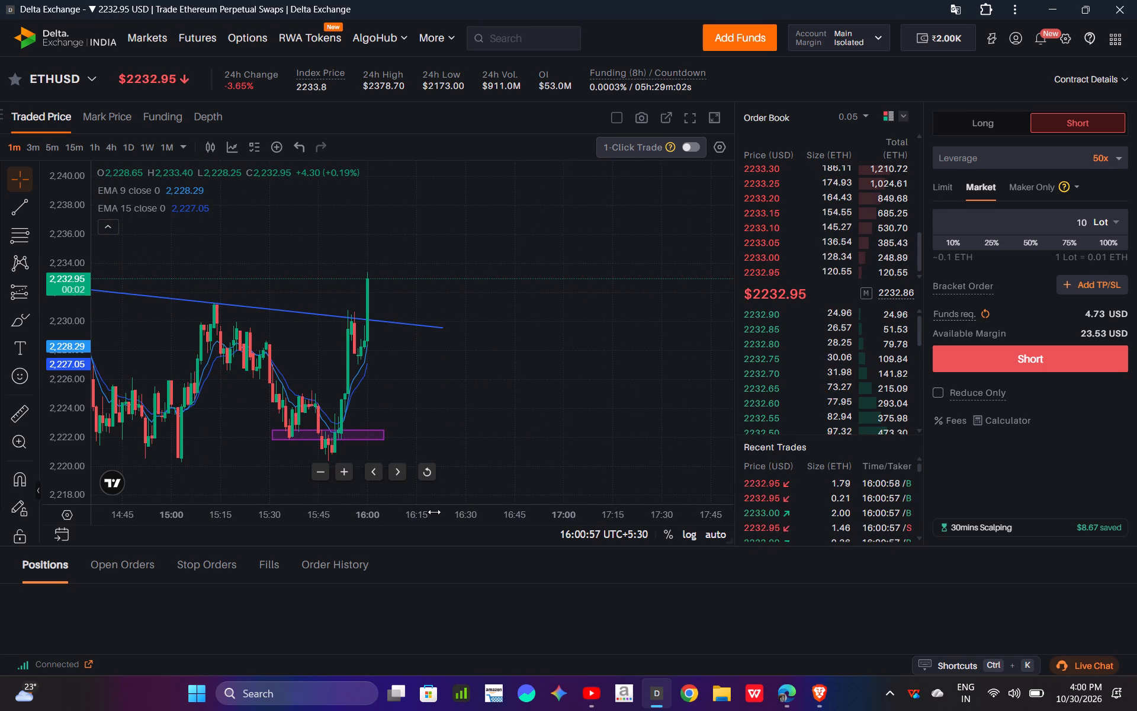
pyautogui.moveTo(434, 512); pyautogui.dragTo(423, 512)
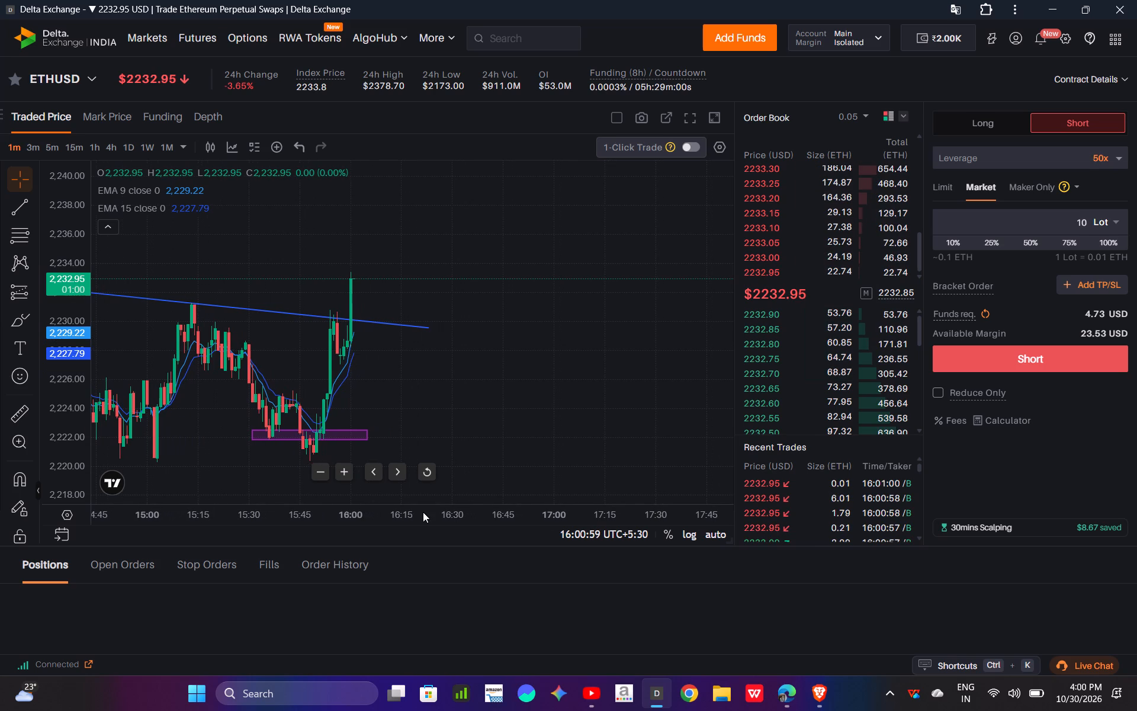
pyautogui.keyDown('shift'); pyautogui.click(414, 293); pyautogui.keyUp('shift')
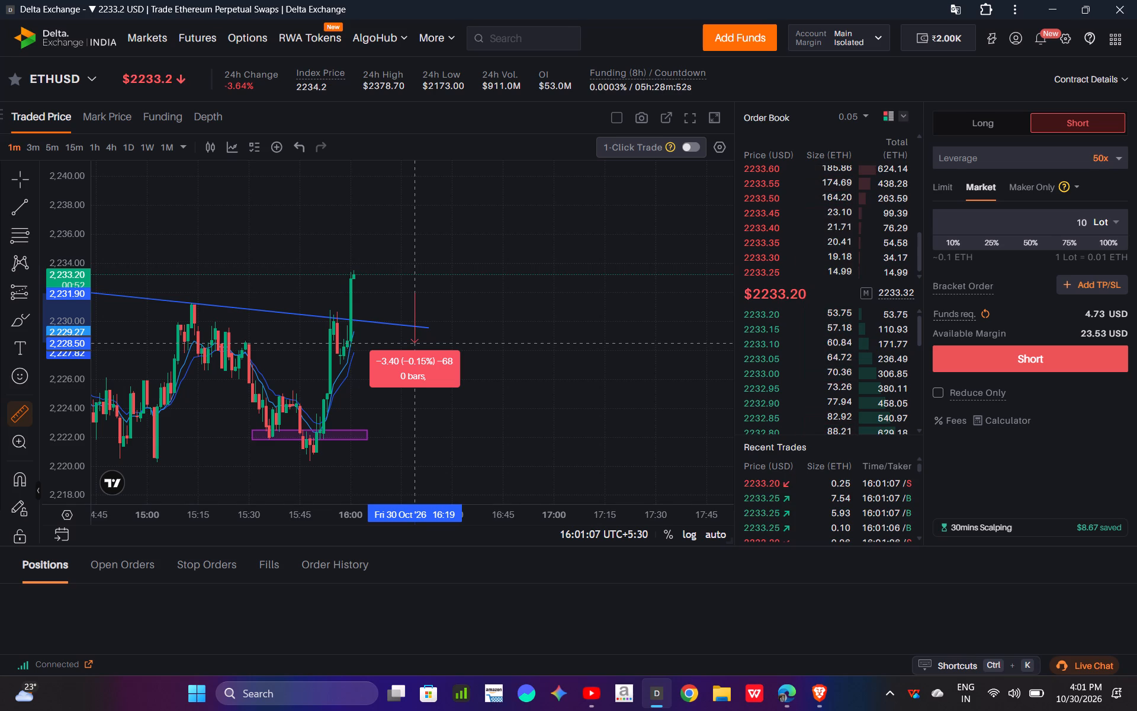
pyautogui.doubleClick(414, 343)
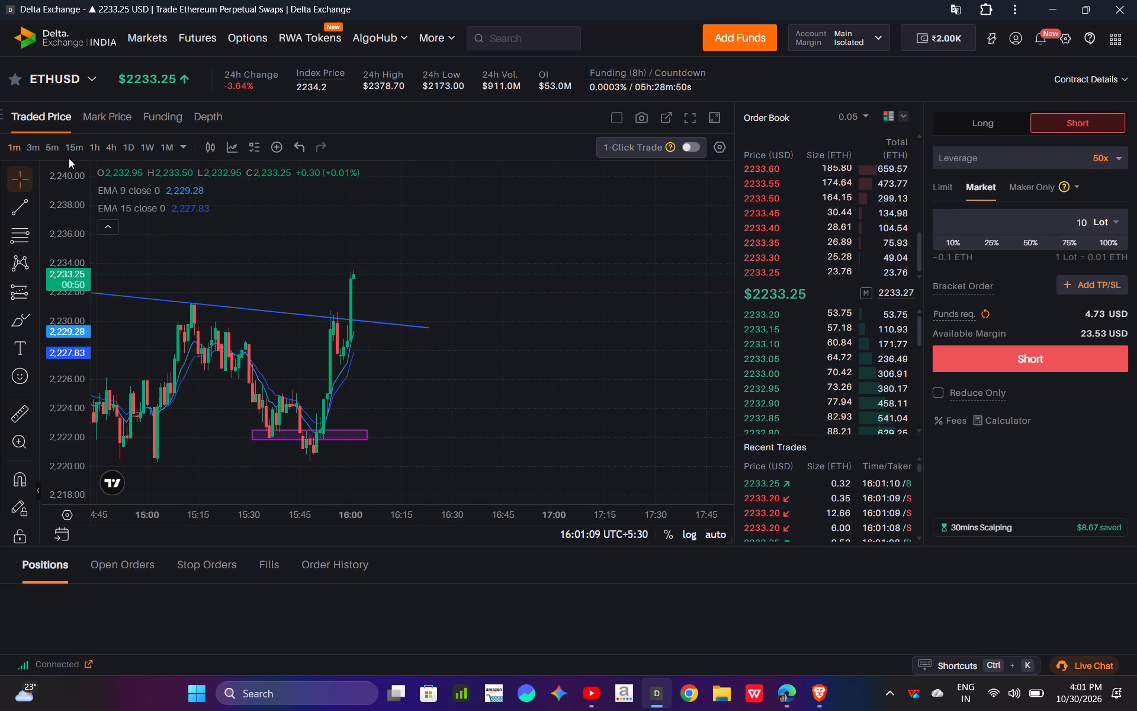
# Check ETHUSD on the 3-minute chart, and back on the 1-minute chart measure a rise from about 2,228.45 to the latest candle's high.
pyautogui.click(28, 146)
pyautogui.moveTo(48, 197); pyautogui.dragTo(54, 235)
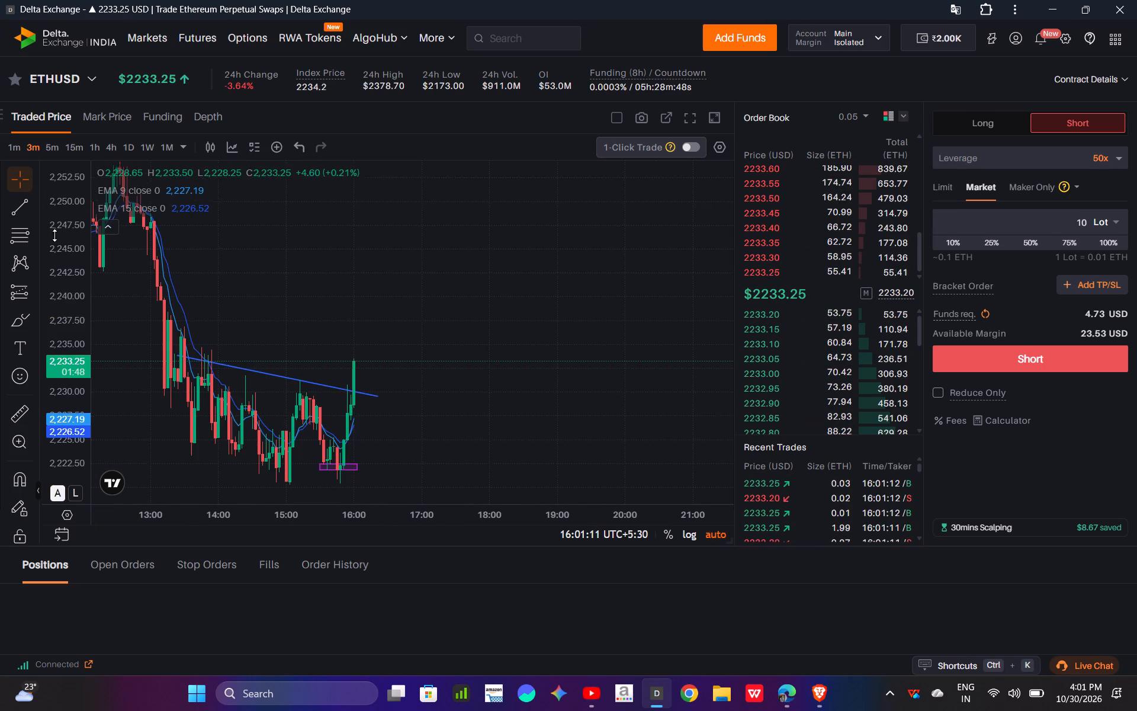
pyautogui.moveTo(54, 235); pyautogui.dragTo(59, 270)
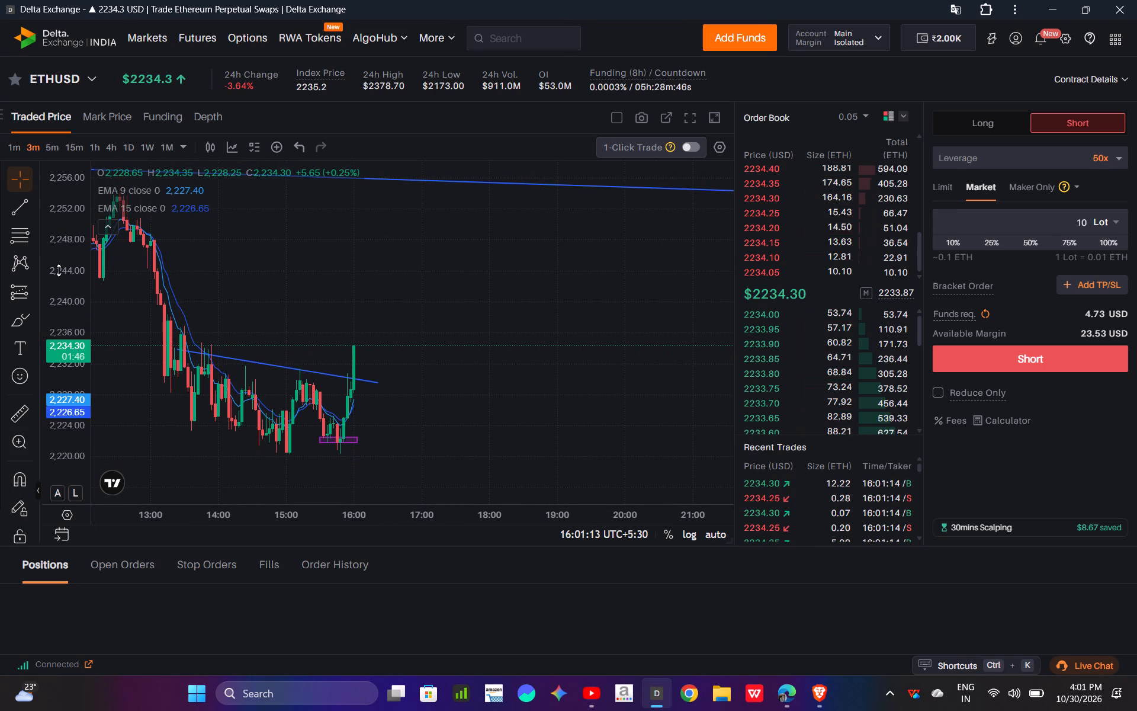
pyautogui.click(11, 150)
pyautogui.moveTo(38, 207); pyautogui.dragTo(56, 308)
pyautogui.moveTo(62, 236); pyautogui.dragTo(66, 330)
pyautogui.moveTo(518, 310); pyautogui.dragTo(432, 412)
pyautogui.keyDown('shift'); pyautogui.click(426, 353); pyautogui.keyUp('shift')
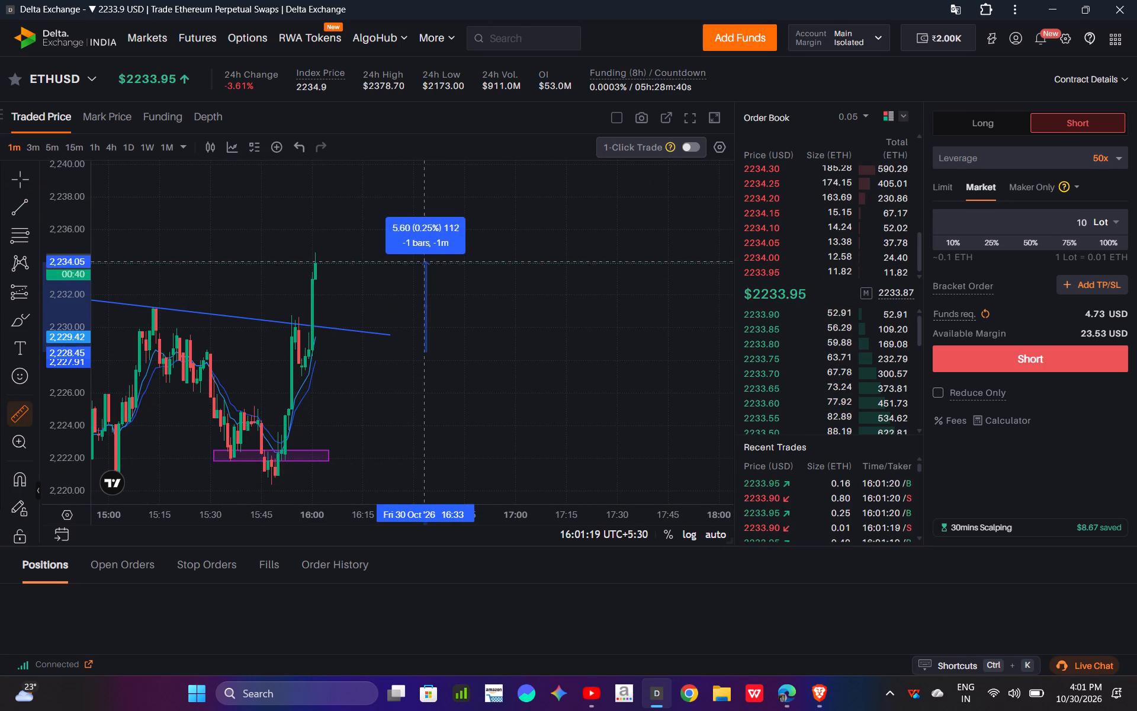
pyautogui.doubleClick(424, 252)
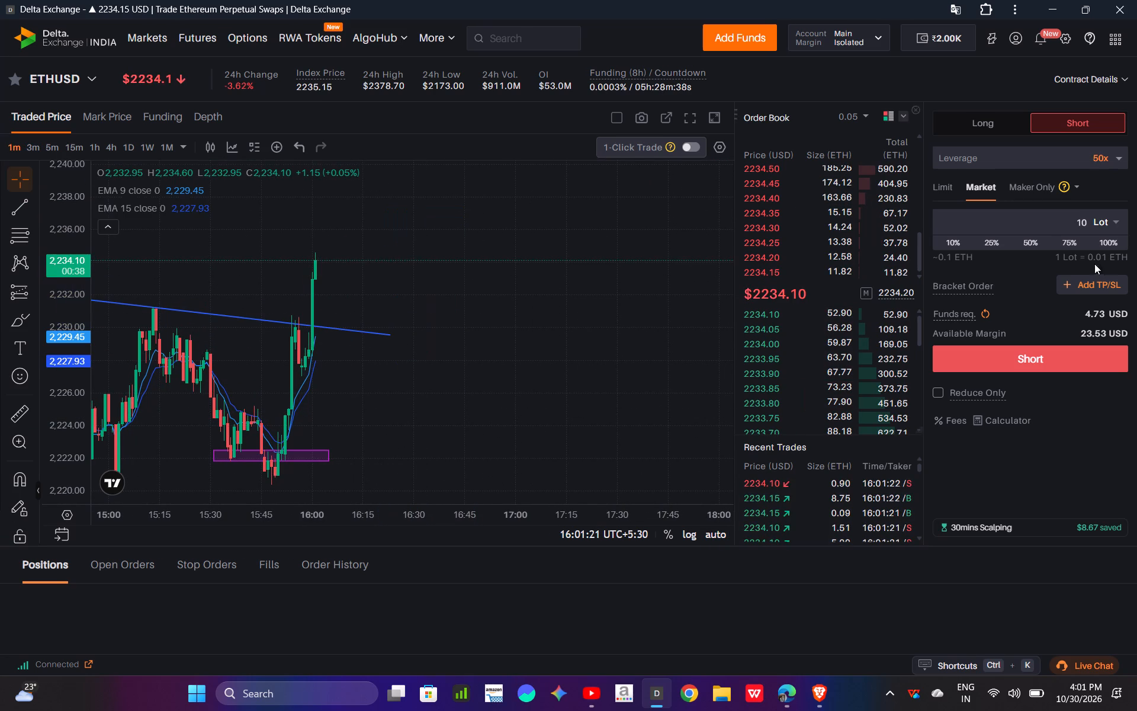
# Calculate the profit or loss of a 10-lot ETHUSD long at 50x with entry price 2290 and exit price 2300.
pyautogui.click(981, 418)
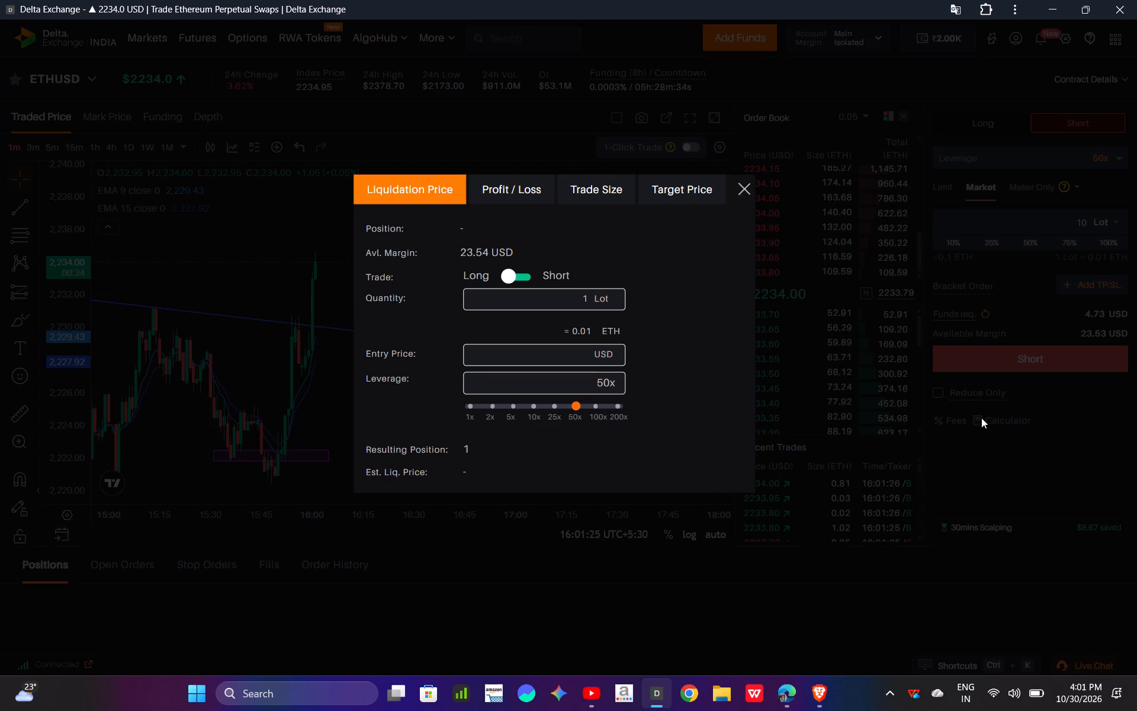
pyautogui.click(525, 197)
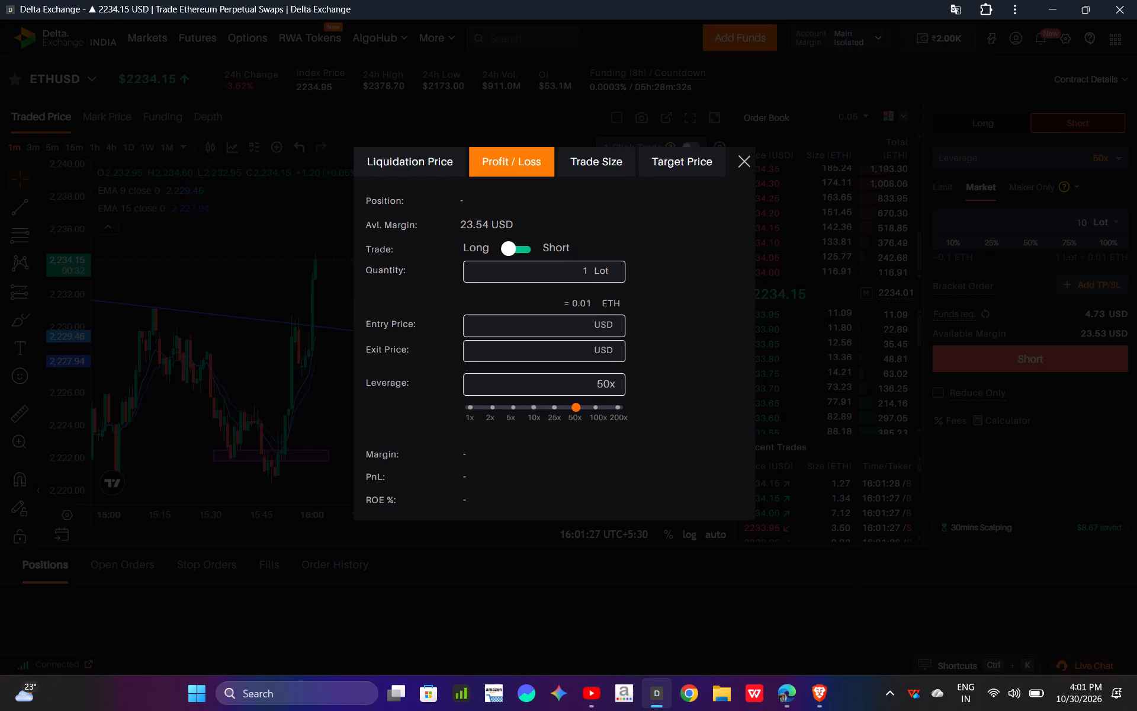
pyautogui.click(591, 277)
pyautogui.press('0')
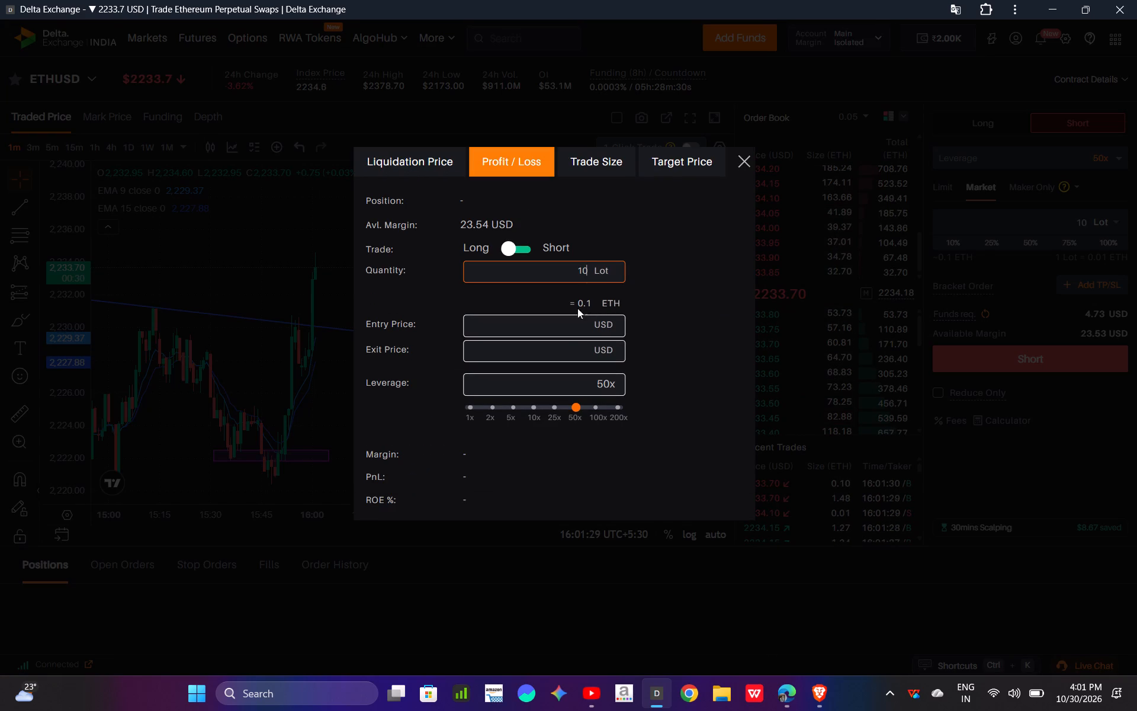
pyautogui.click(572, 319)
pyautogui.write('2290')
pyautogui.click(564, 347)
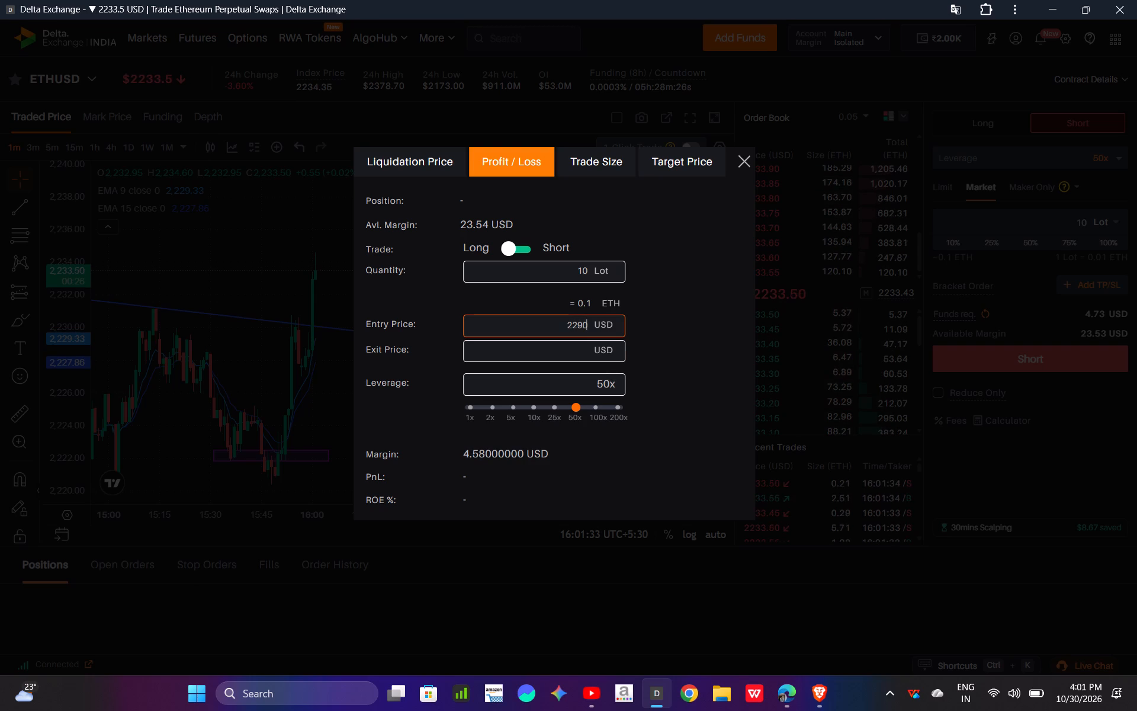
pyautogui.press('2')
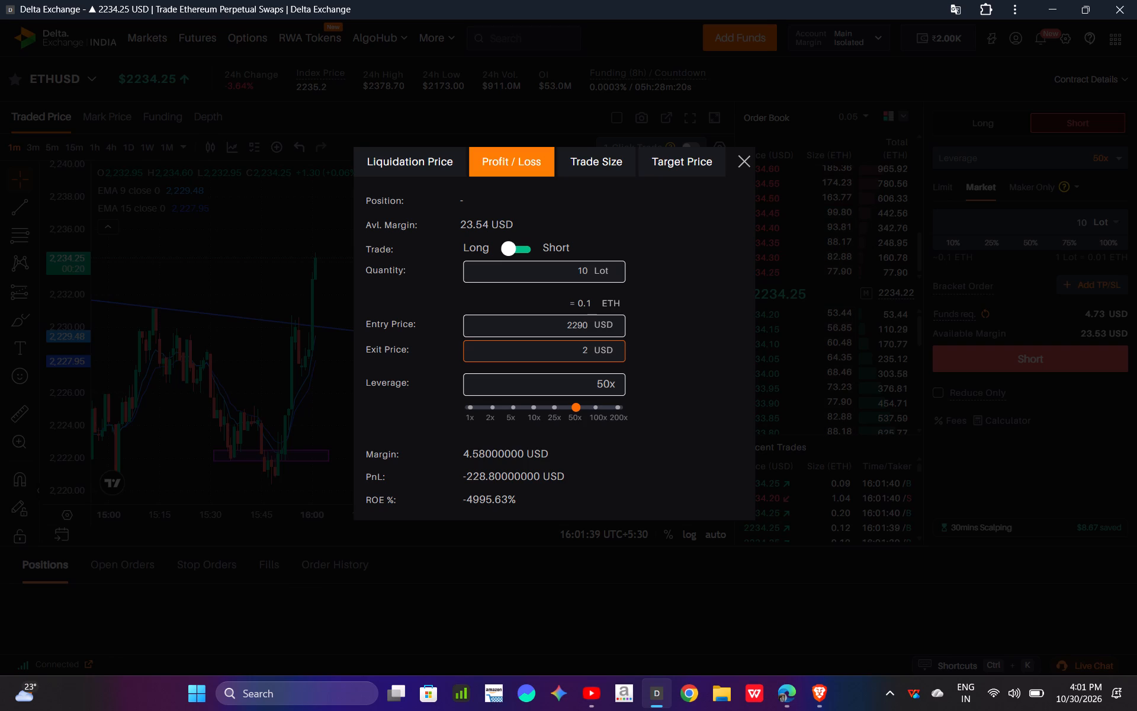
pyautogui.press('3')
pyautogui.write('00')
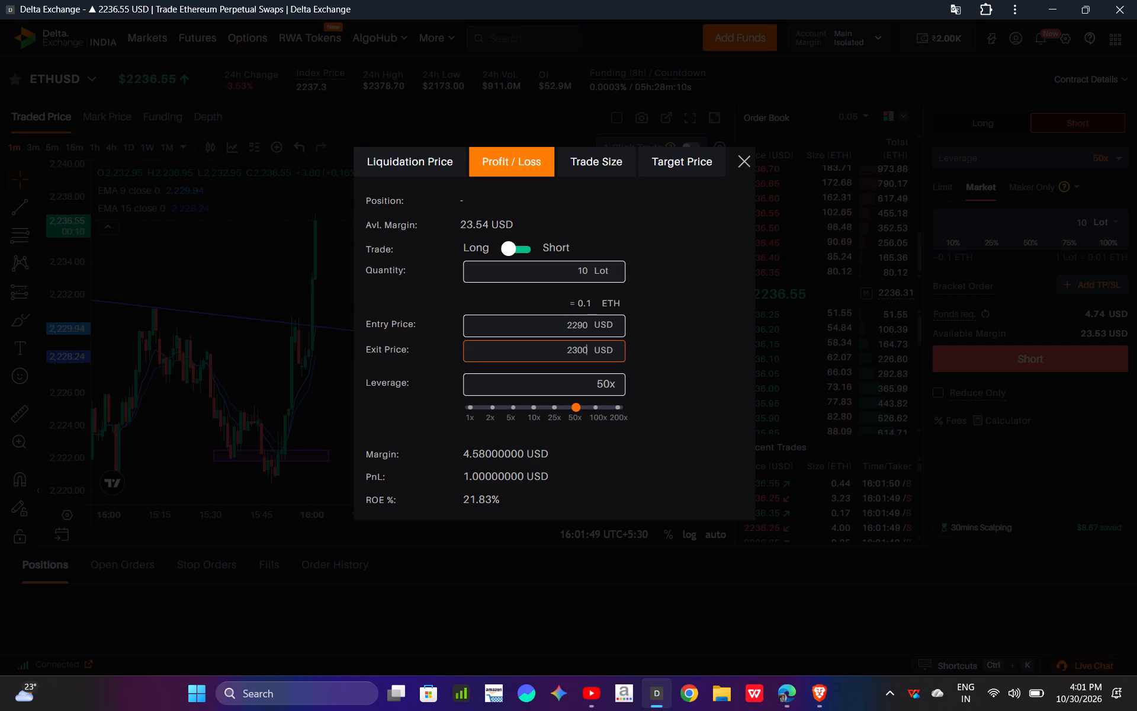
pyautogui.click(511, 248)
pyautogui.click(511, 248)
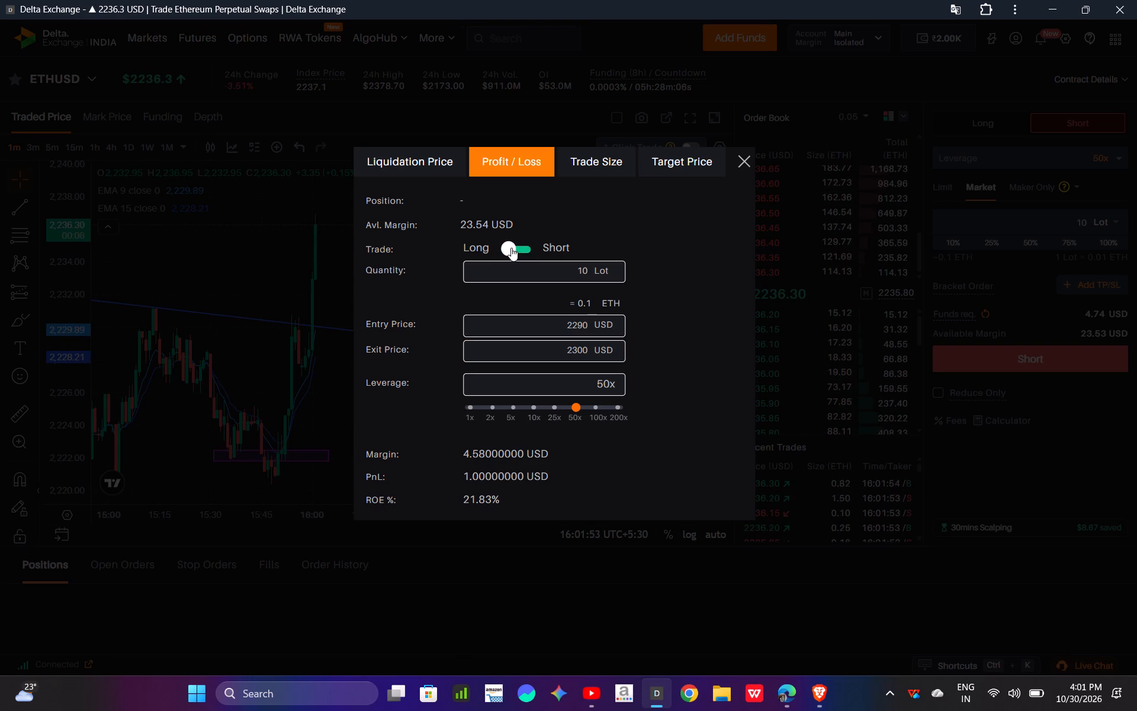
# Recalculate the profit or loss for quantities of 100 and finally 20 lots, and close the calculator.
pyautogui.click(587, 268)
pyautogui.press('0')
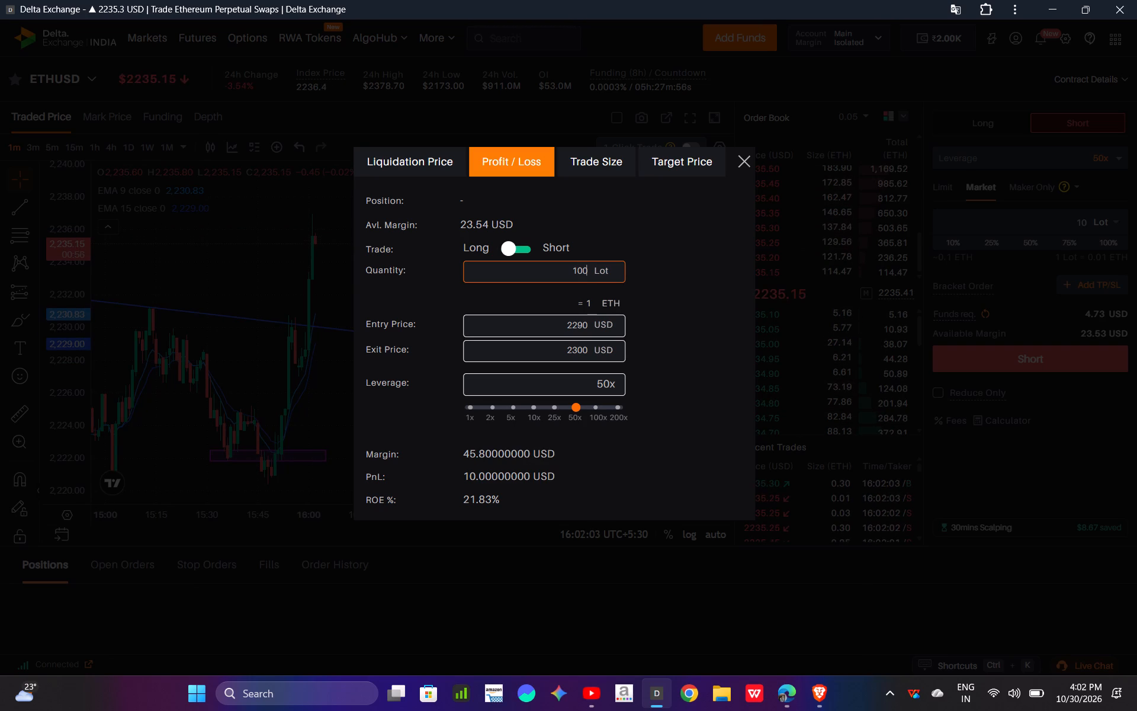
pyautogui.press('BackSpace')
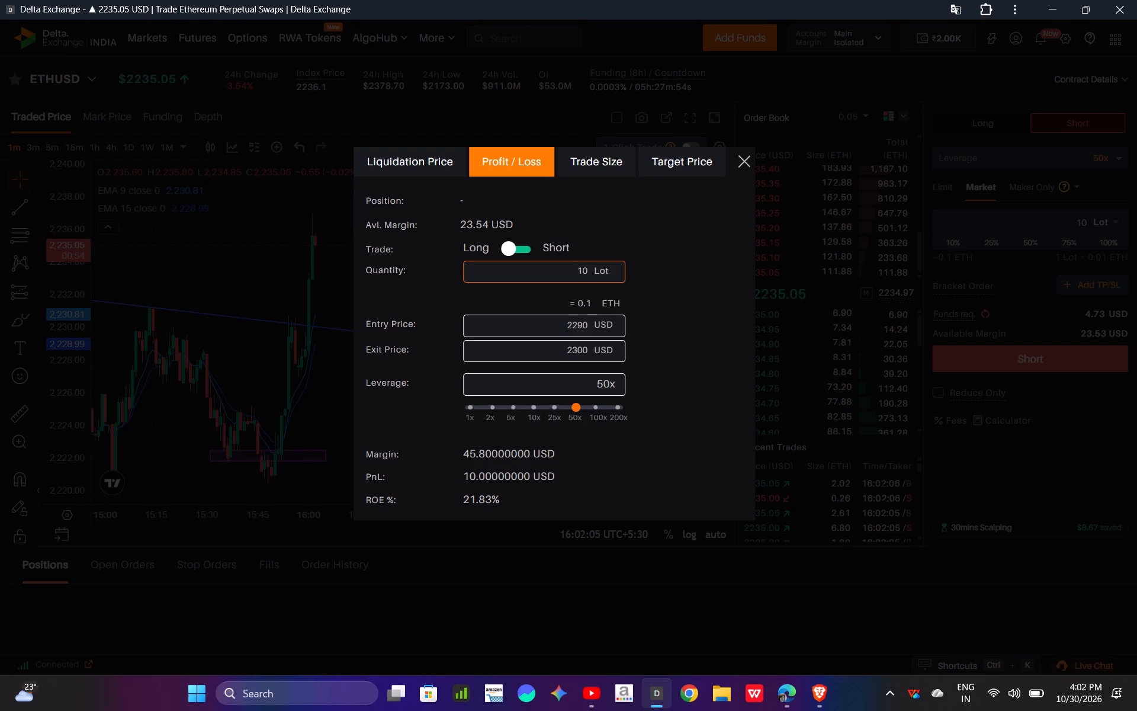
pyautogui.press('BackSpace')
pyautogui.write('20')
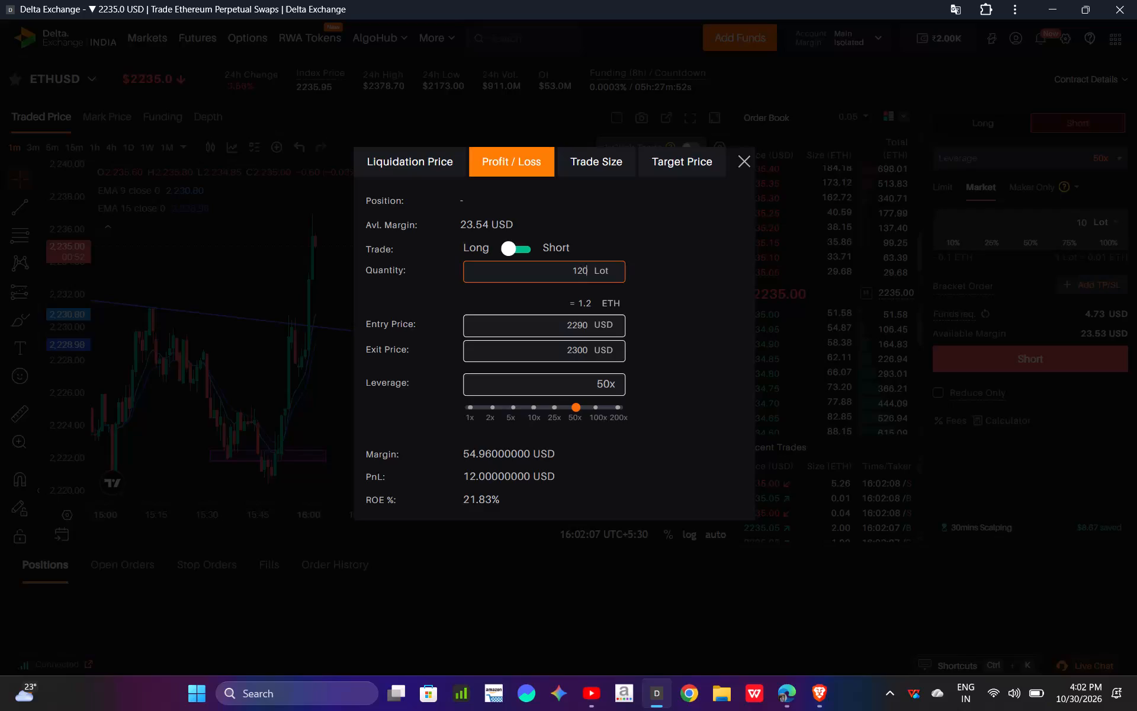
pyautogui.press('BackSpace')
pyautogui.press('BackSpace')
pyautogui.press('2')
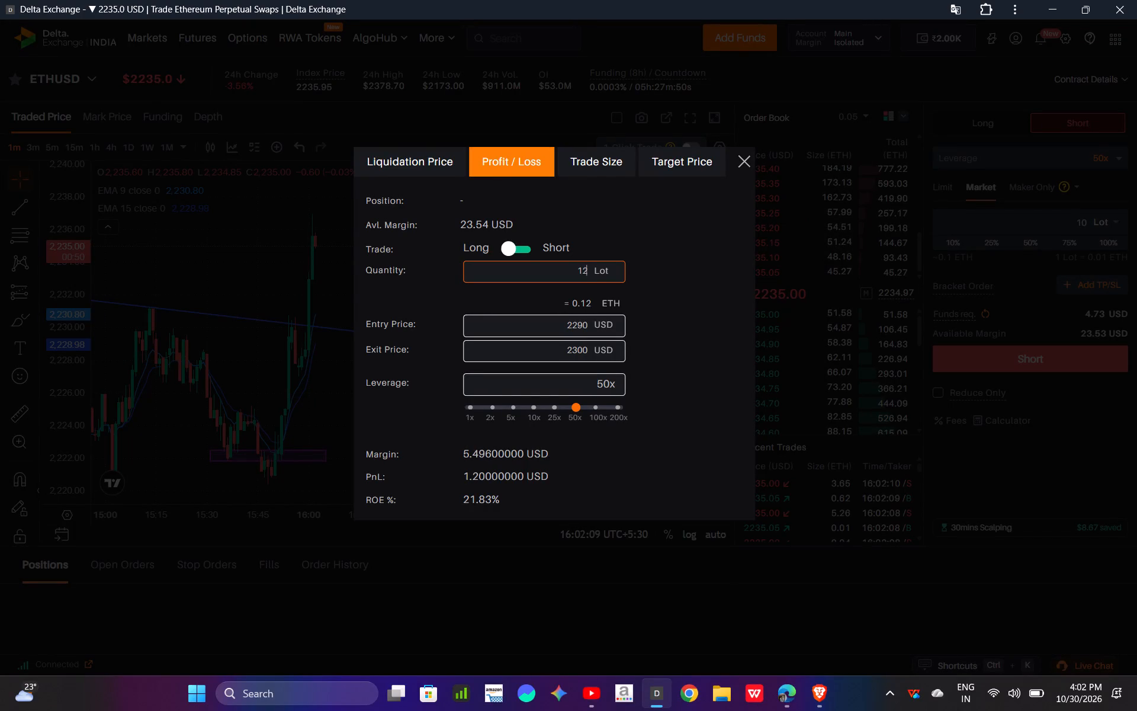
pyautogui.press('BackSpace')
pyautogui.press('BackSpace')
pyautogui.write('20')
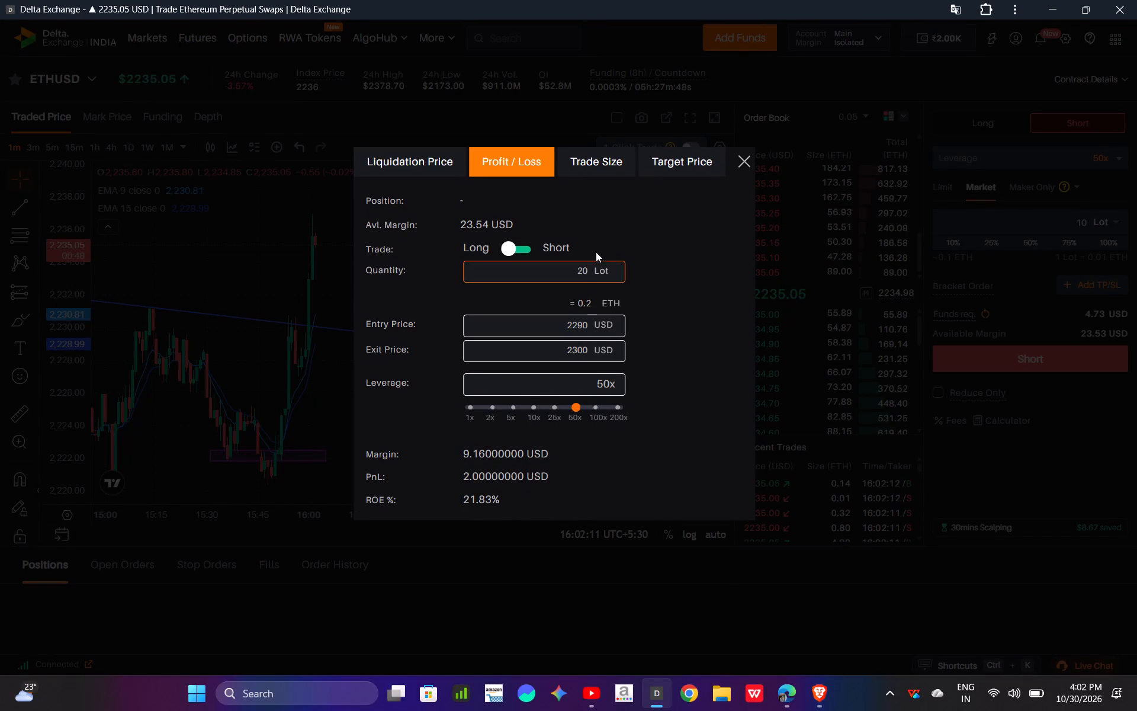
pyautogui.click(746, 164)
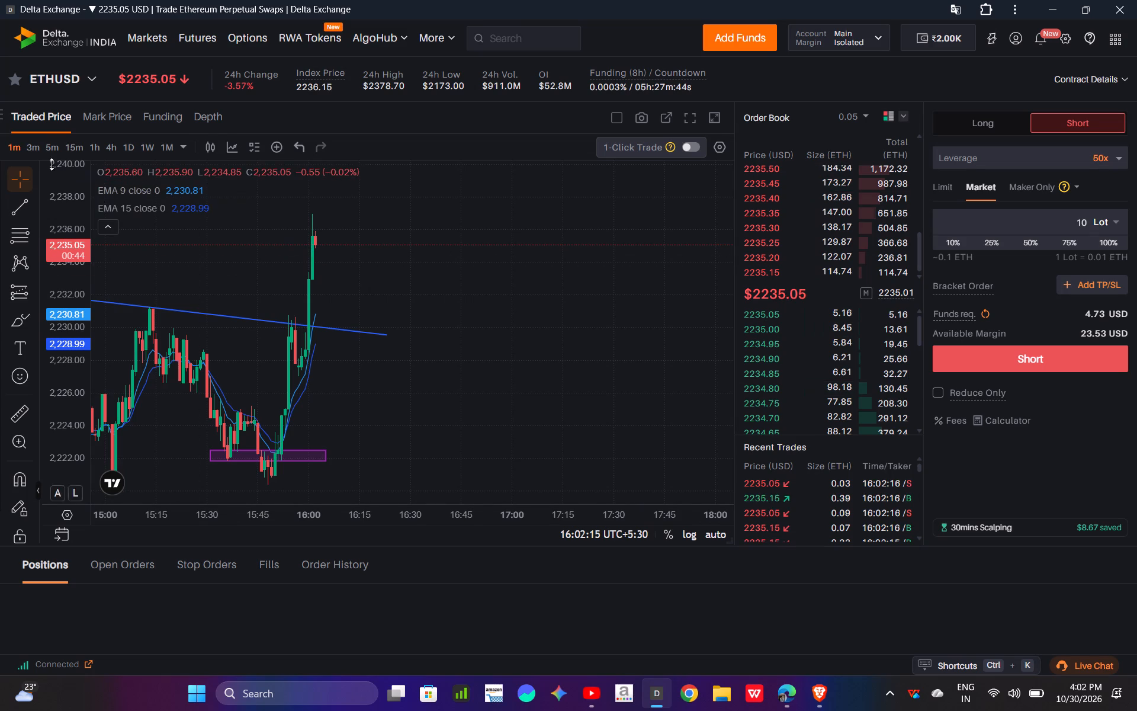
# Examine the latest ETHUSD rise on the 3-minute chart and the wider price action on the 15-minute chart.
pyautogui.click(35, 148)
pyautogui.moveTo(50, 191); pyautogui.dragTo(63, 300)
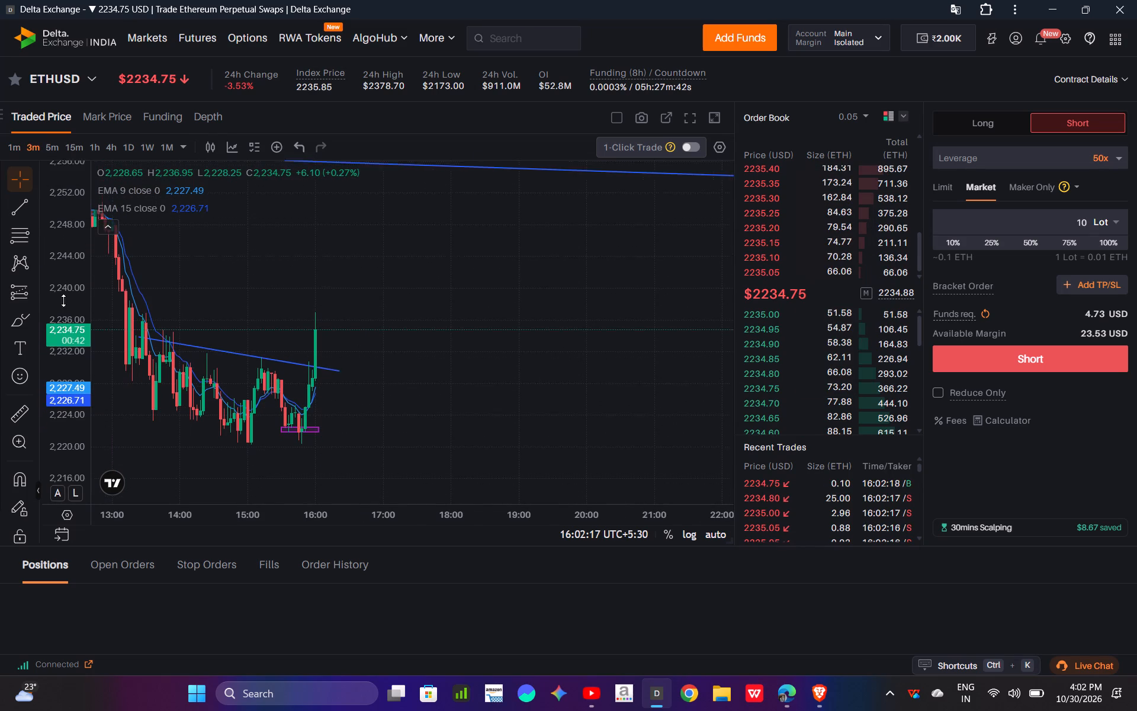
pyautogui.moveTo(63, 300); pyautogui.dragTo(69, 341)
pyautogui.moveTo(67, 155); pyautogui.dragTo(75, 145)
pyautogui.click(75, 145)
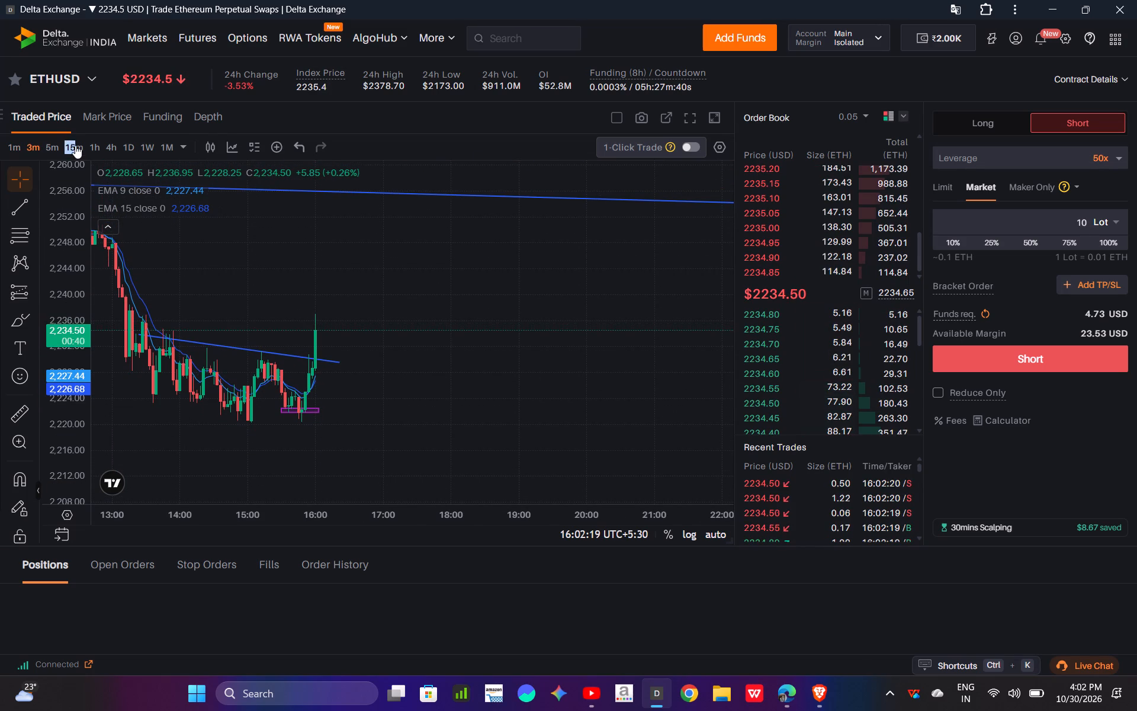
pyautogui.moveTo(73, 198); pyautogui.dragTo(70, 133)
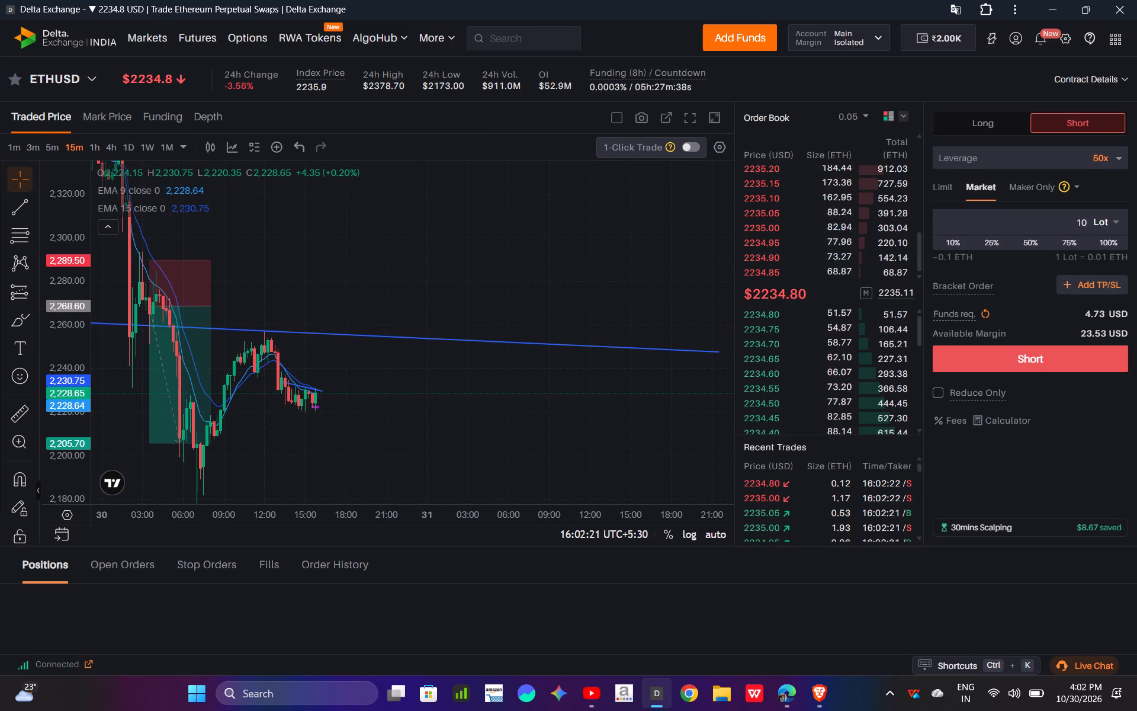
# Switch from ETHUSD to the BTCUSD perpetual contract.
pyautogui.click(539, 43)
pyautogui.click(540, 127)
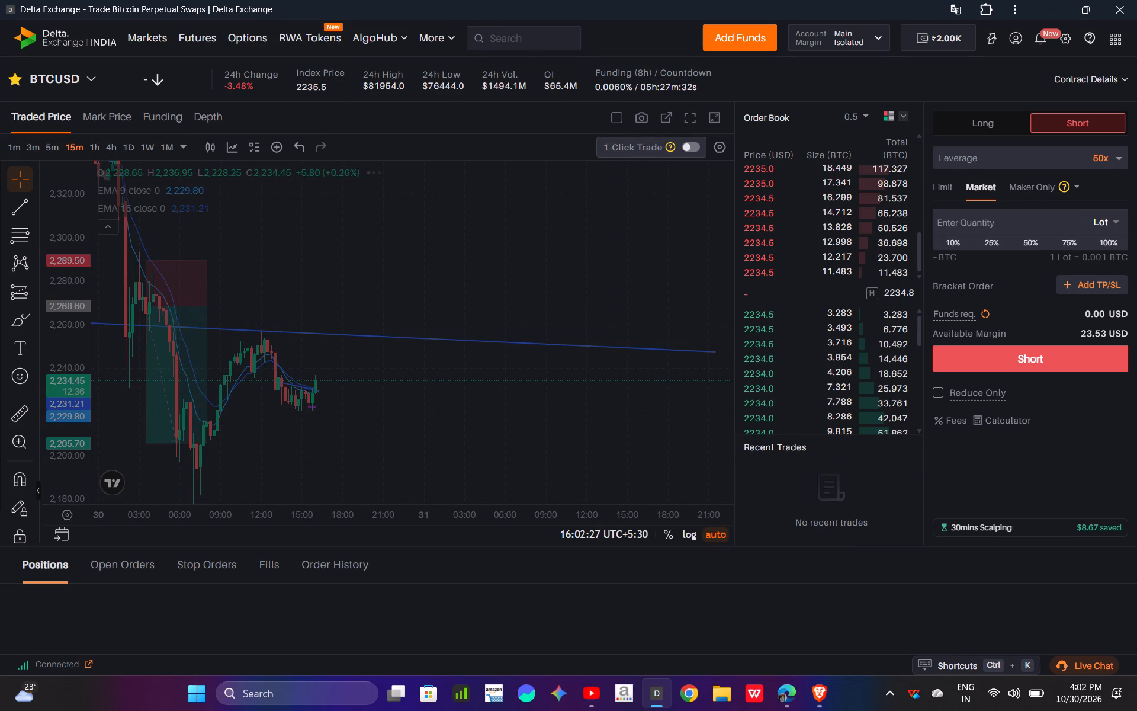
# Search the contracts for "pax".
pyautogui.click(518, 39)
pyautogui.click(568, 49)
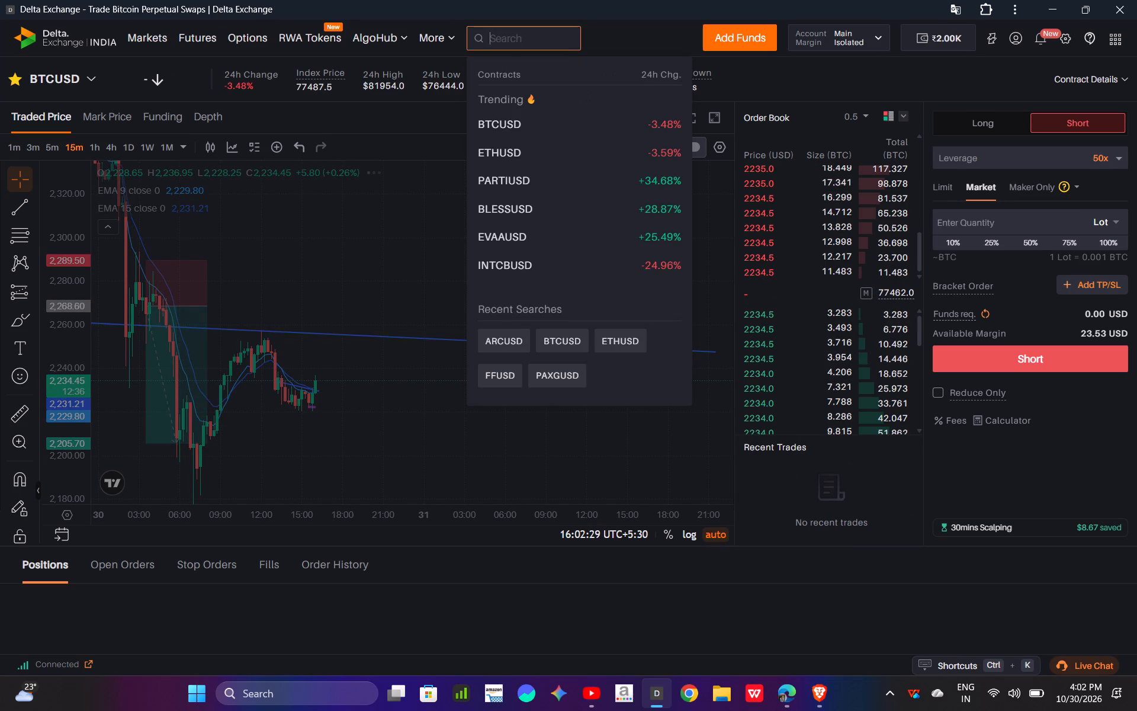
pyautogui.write('pax')
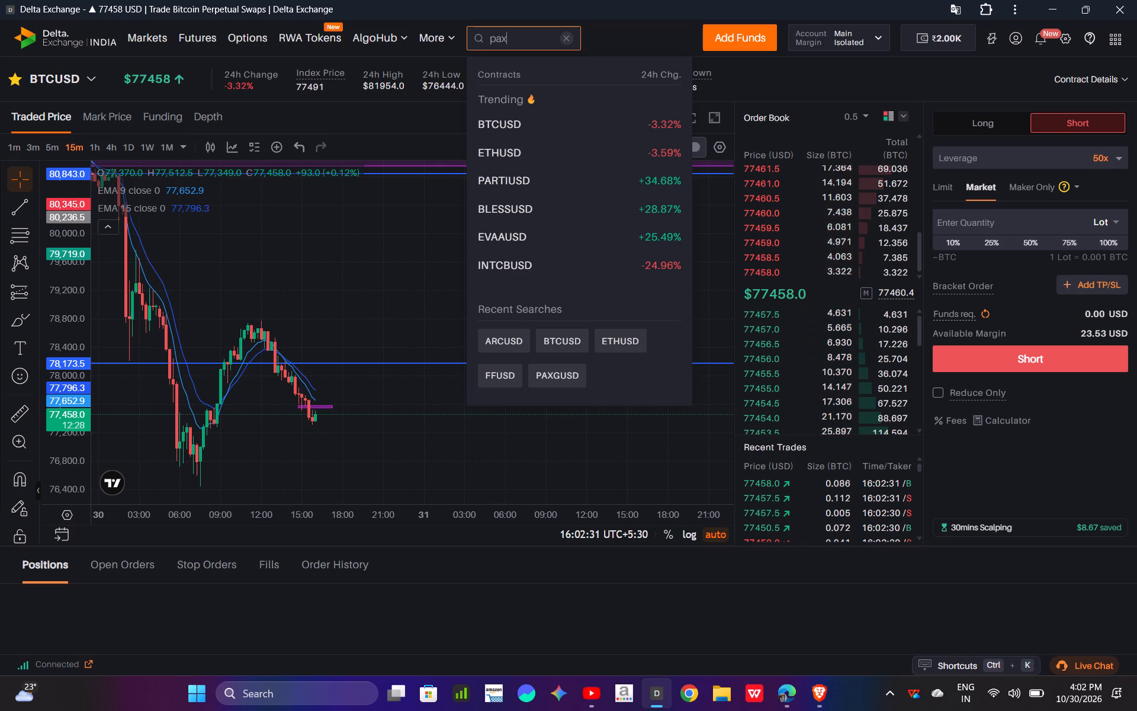
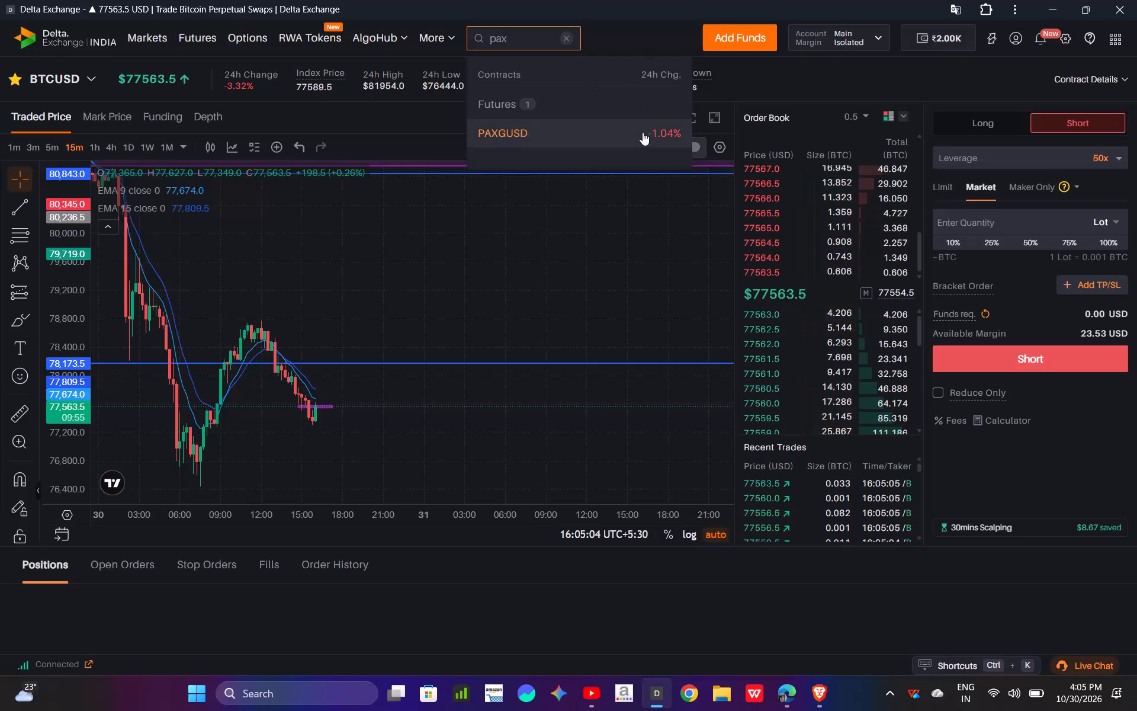
# Open the PAXGUSD contract found by the search.
pyautogui.click(643, 132)
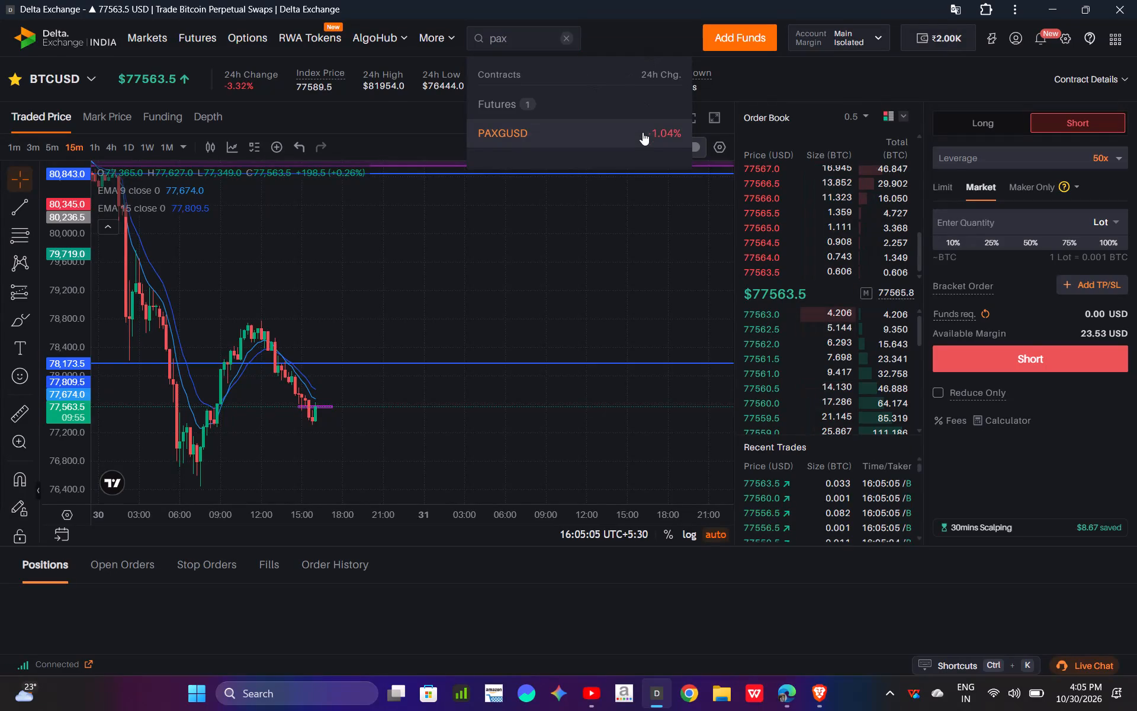
# Examine PAXGUSD on the 5-minute and 15-minute charts and measure a small upward price move after the latest candle.
pyautogui.click(52, 145)
pyautogui.moveTo(44, 187); pyautogui.dragTo(47, 225)
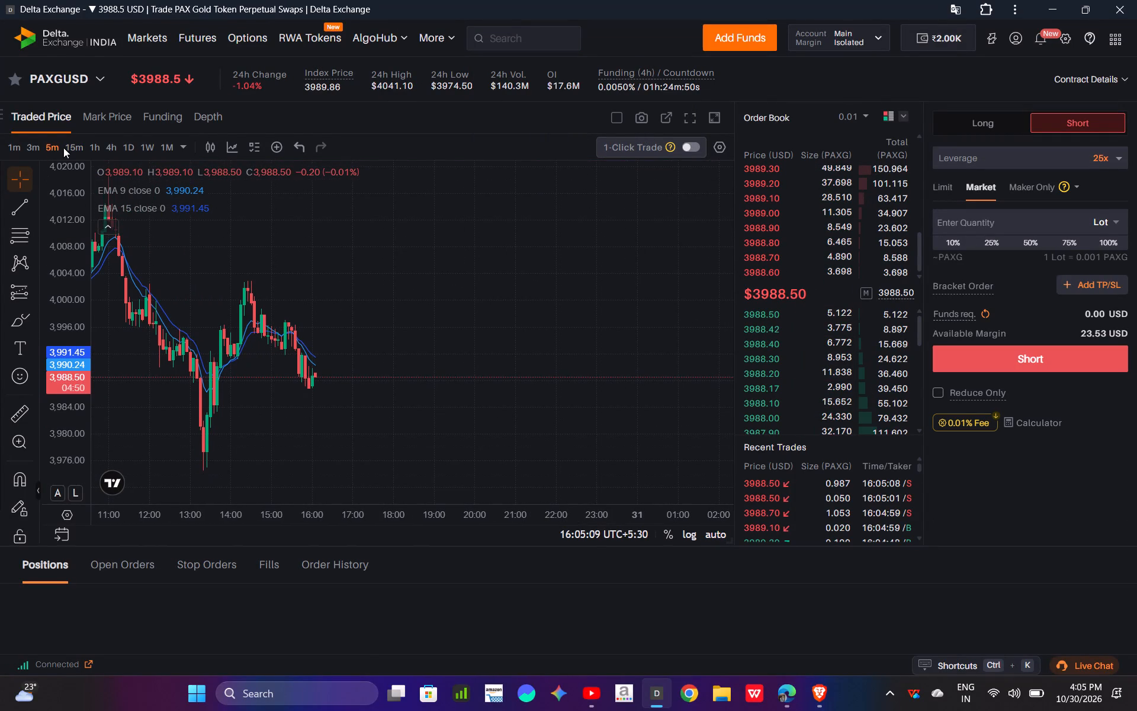
pyautogui.click(70, 149)
pyautogui.moveTo(57, 206); pyautogui.dragTo(62, 246)
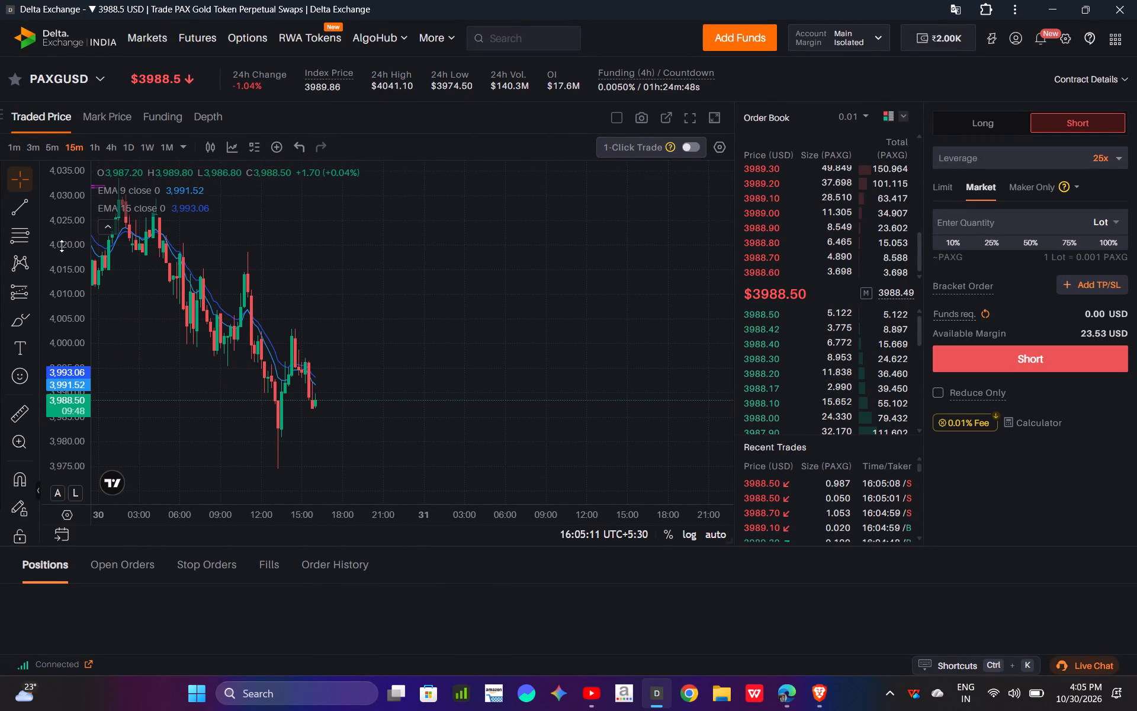
pyautogui.keyDown('shift'); pyautogui.click(346, 397); pyautogui.keyUp('shift')
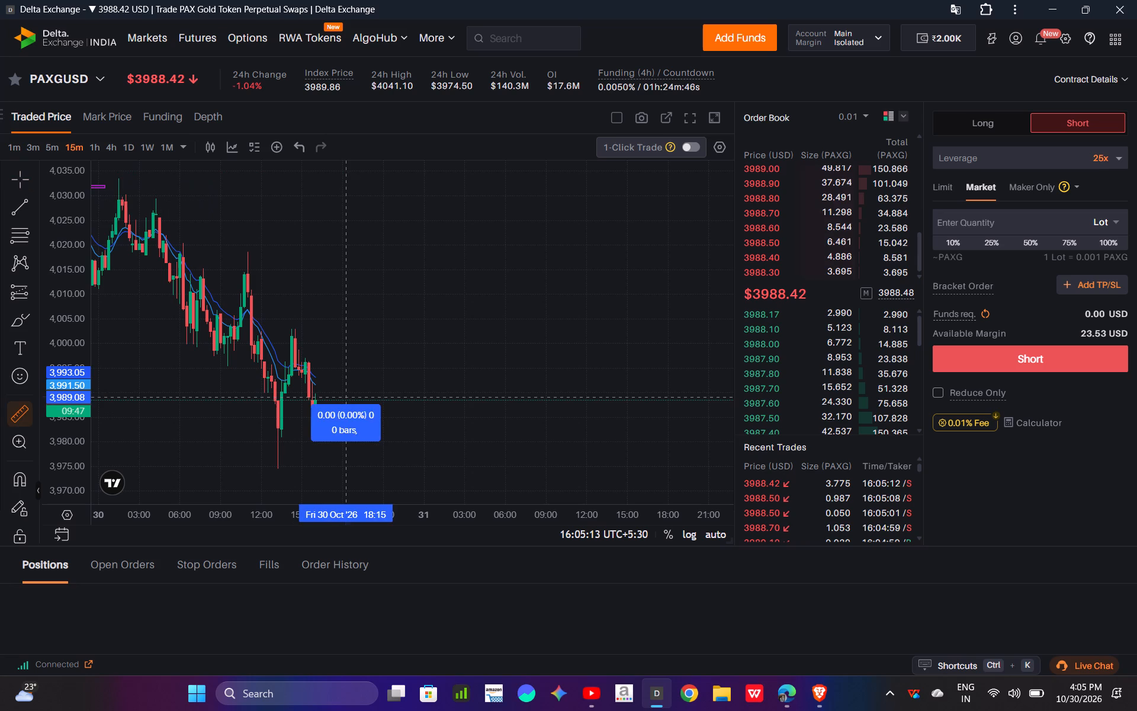
pyautogui.doubleClick(364, 362)
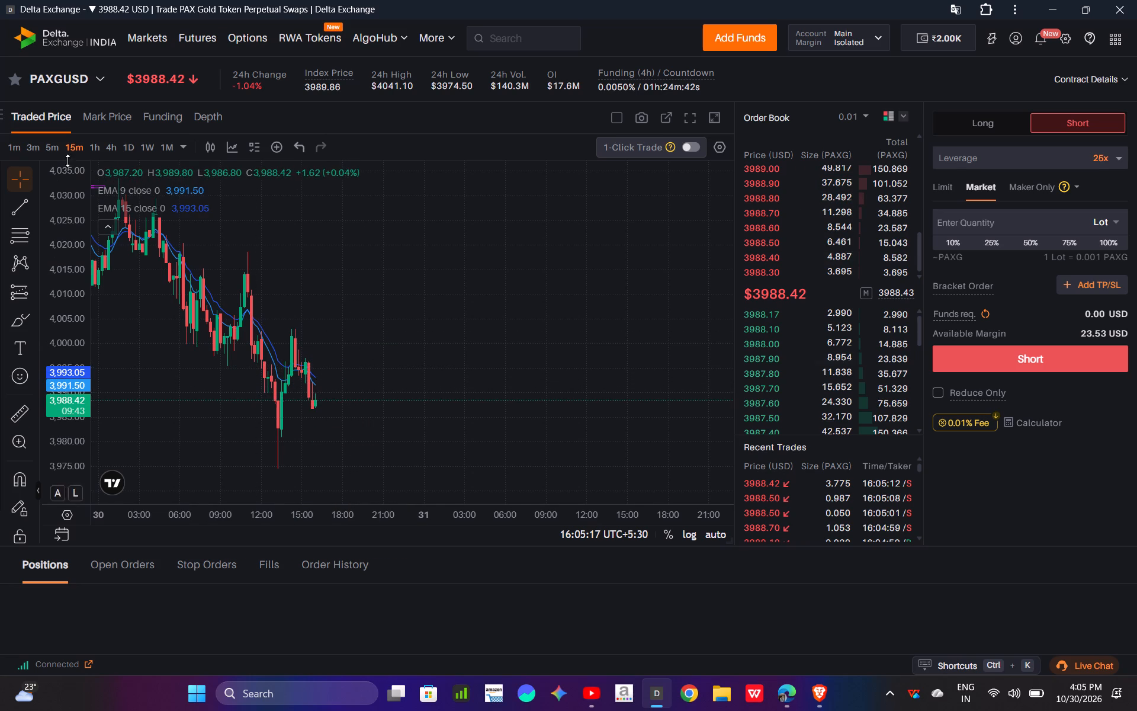
# Examine PAXGUSD price action across the hourly, 4-hour, weekly and daily charts, and return through 5-minute to the 15-minute chart.
pyautogui.click(96, 143)
pyautogui.click(113, 143)
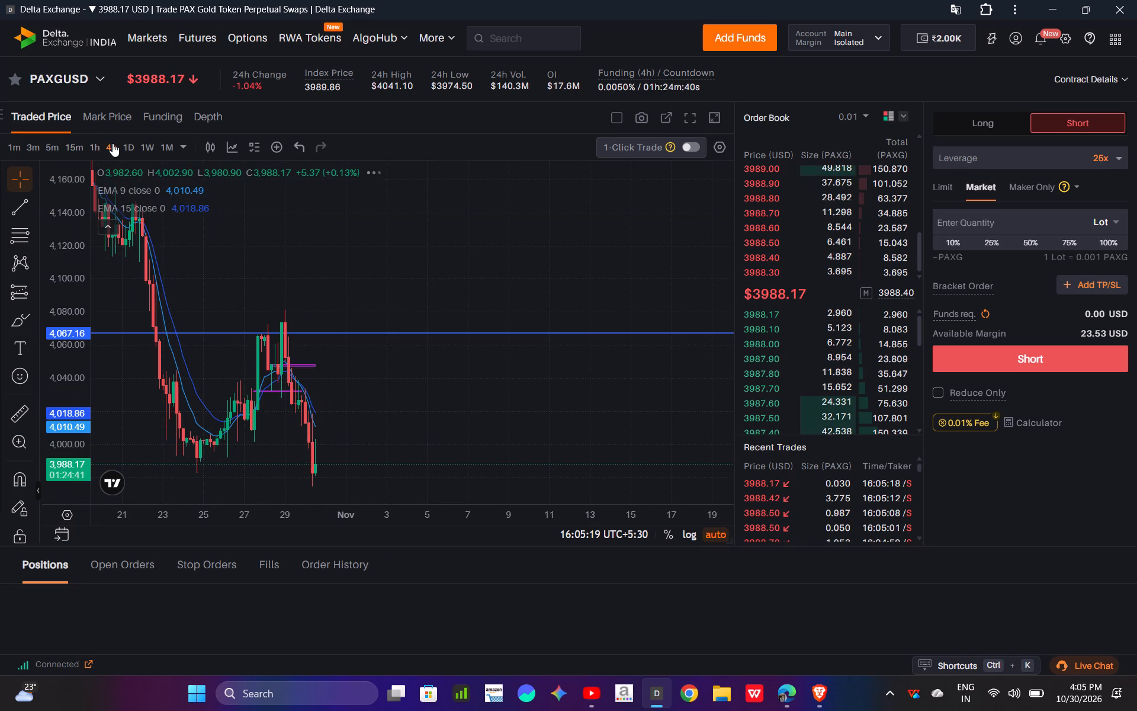
pyautogui.click(141, 148)
pyautogui.click(126, 148)
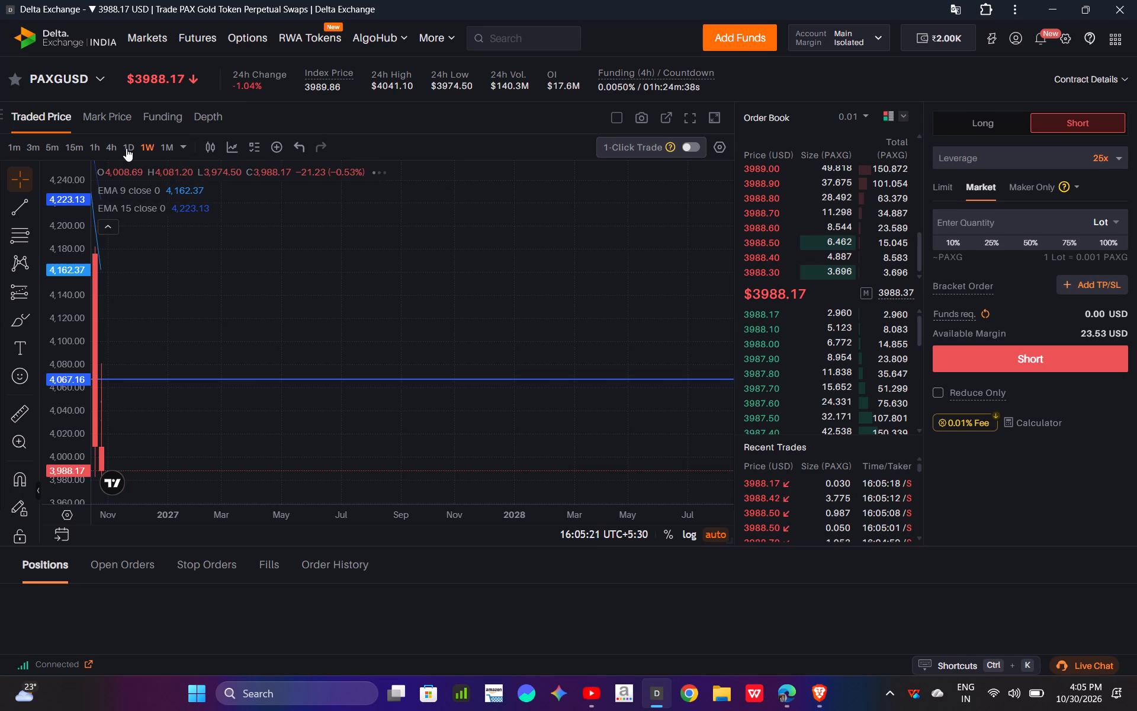
pyautogui.moveTo(72, 253); pyautogui.dragTo(78, 427)
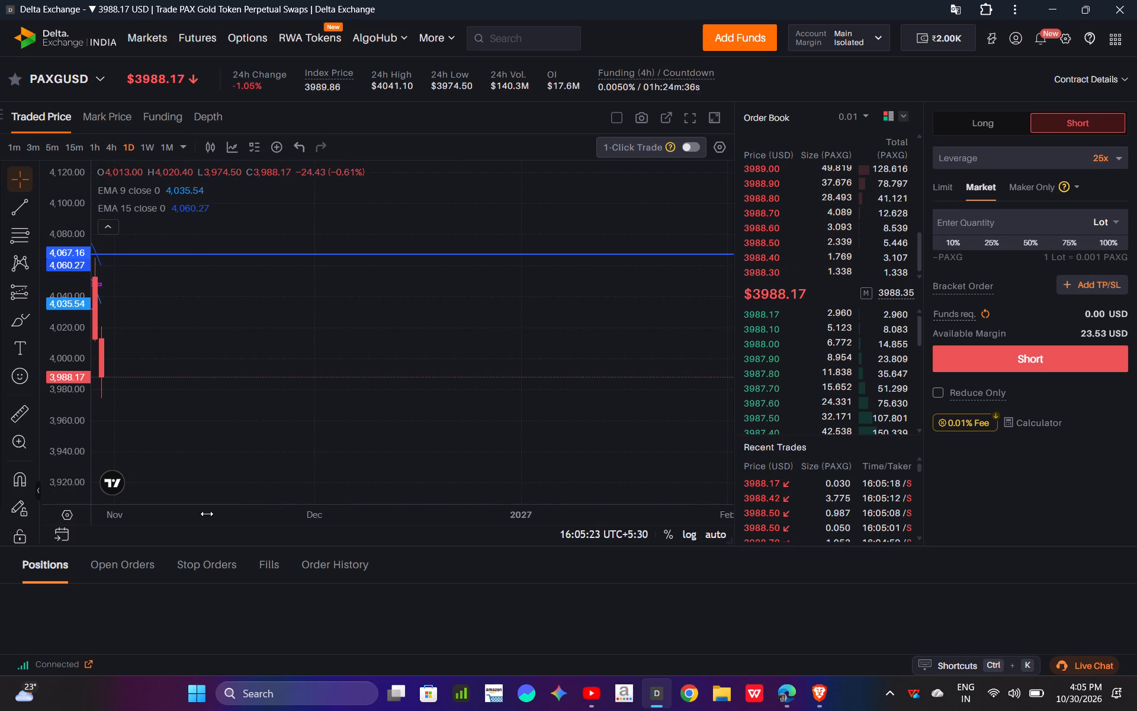
pyautogui.moveTo(208, 520); pyautogui.dragTo(295, 517)
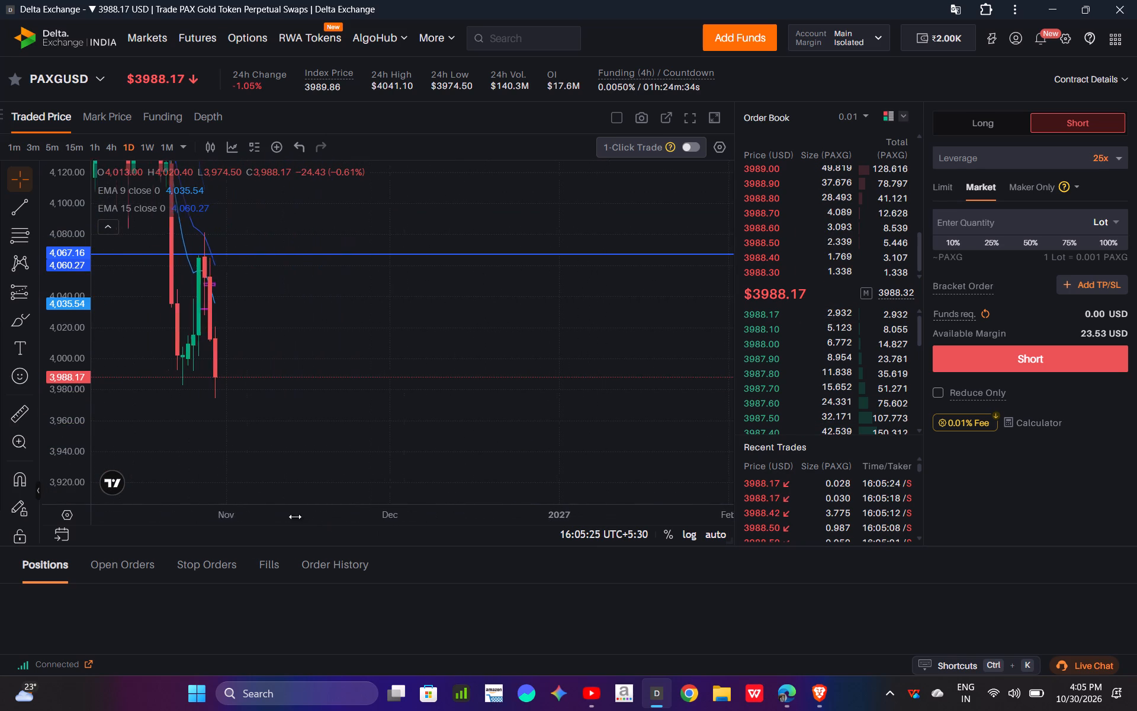
pyautogui.moveTo(295, 517); pyautogui.dragTo(293, 517)
pyautogui.click(109, 148)
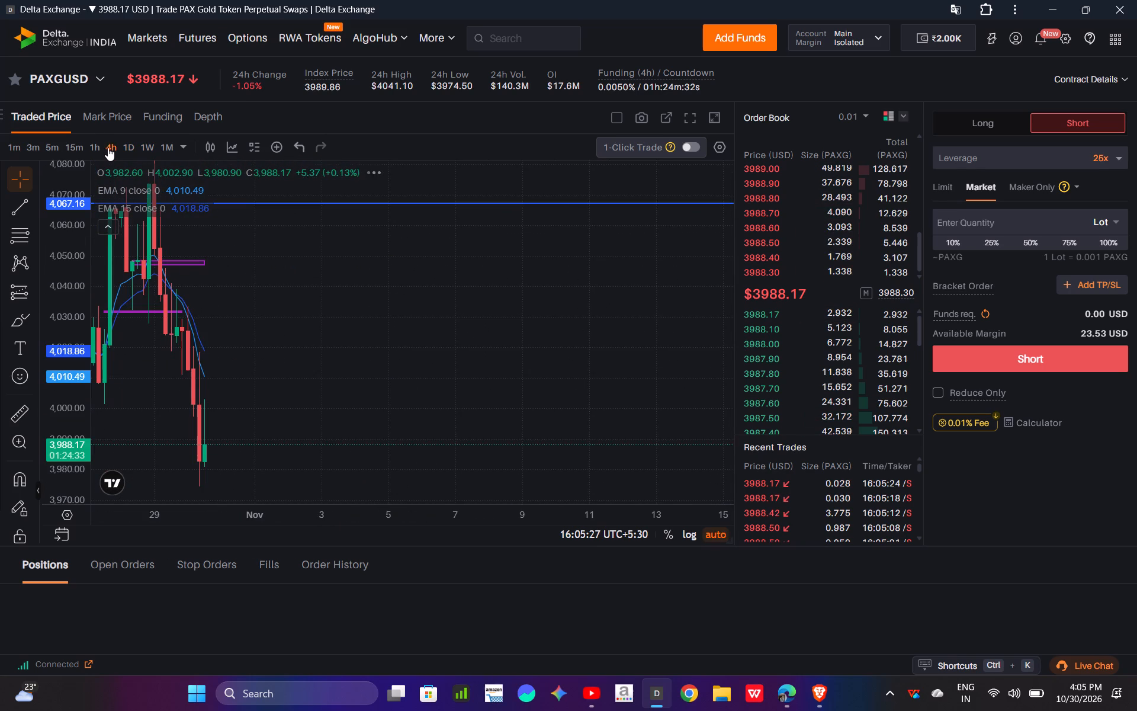
pyautogui.click(91, 148)
pyautogui.click(69, 148)
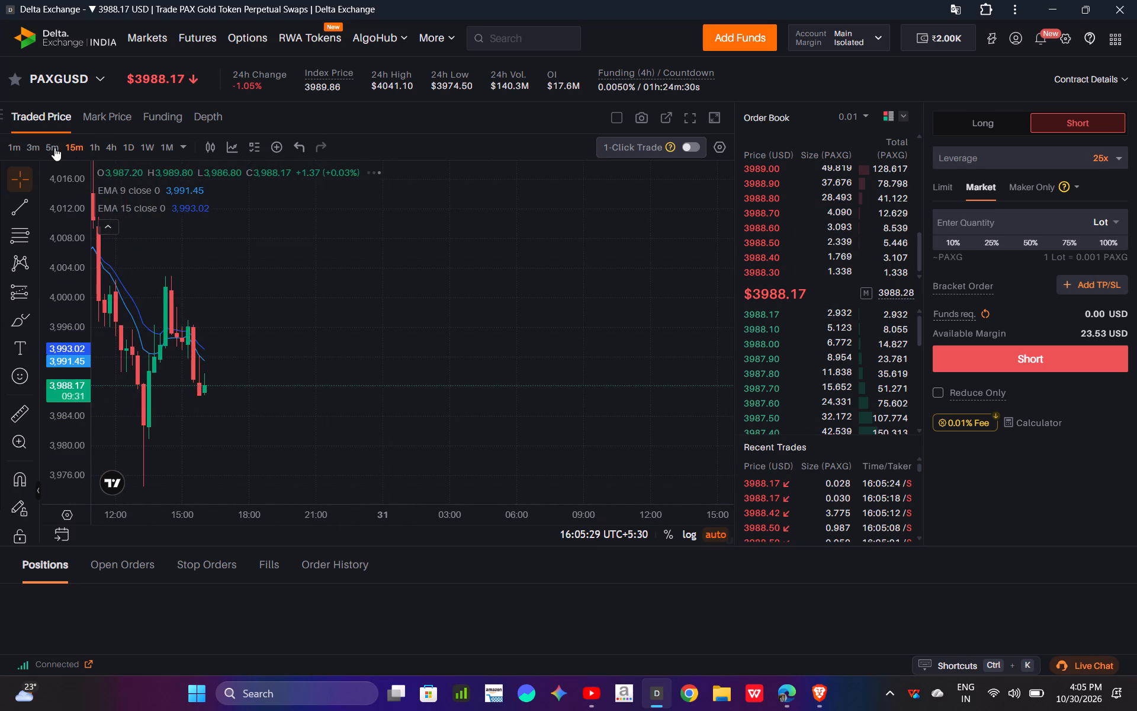
pyautogui.click(54, 148)
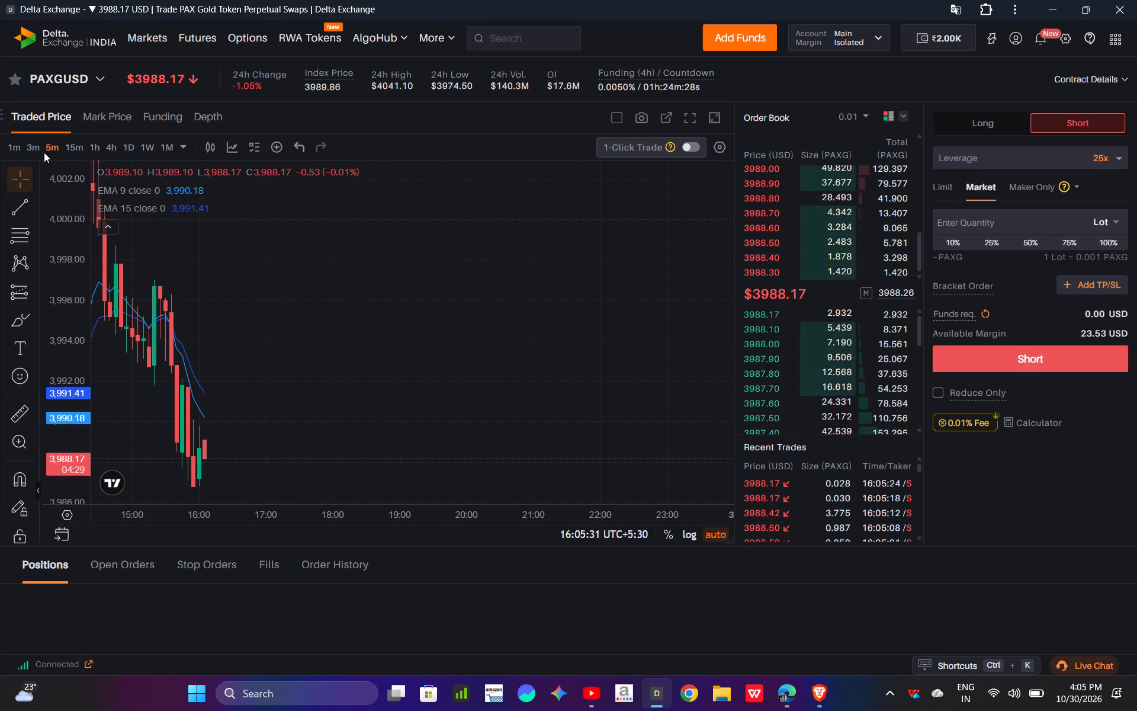
pyautogui.moveTo(77, 207); pyautogui.dragTo(84, 422)
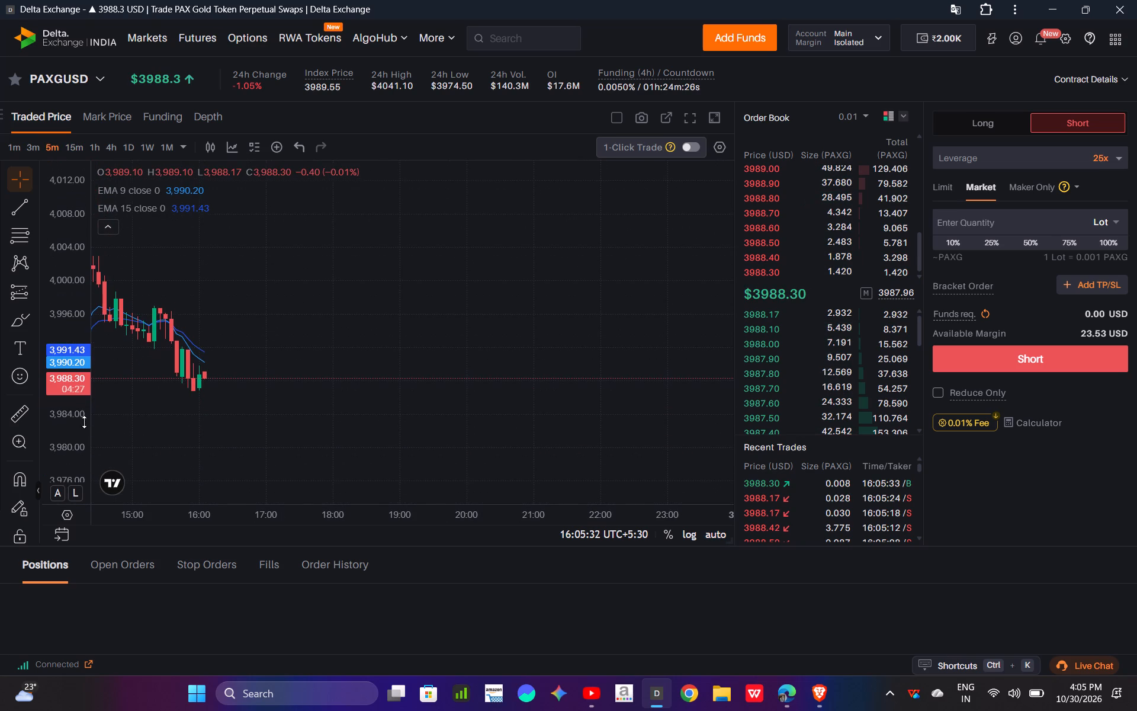
pyautogui.click(69, 149)
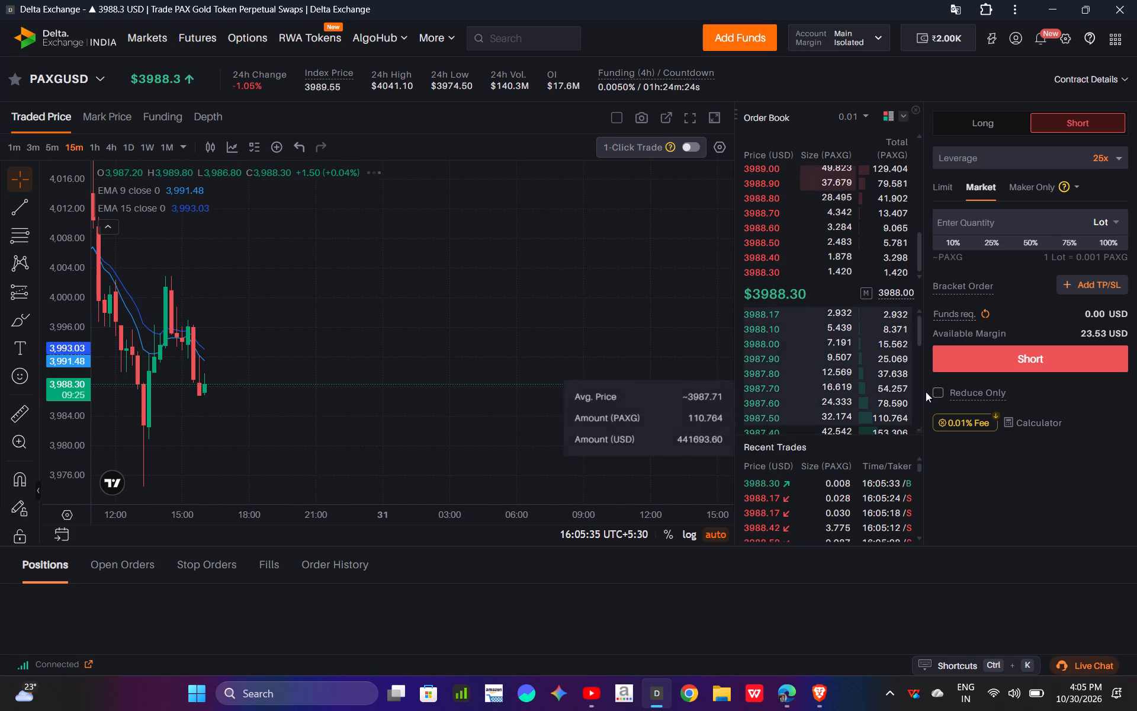
# Calculate the PAXGUSD long profit or loss from 3900 to 3910 at 25x for 10 and finally 100 lots, and close the calculator.
pyautogui.click(1024, 420)
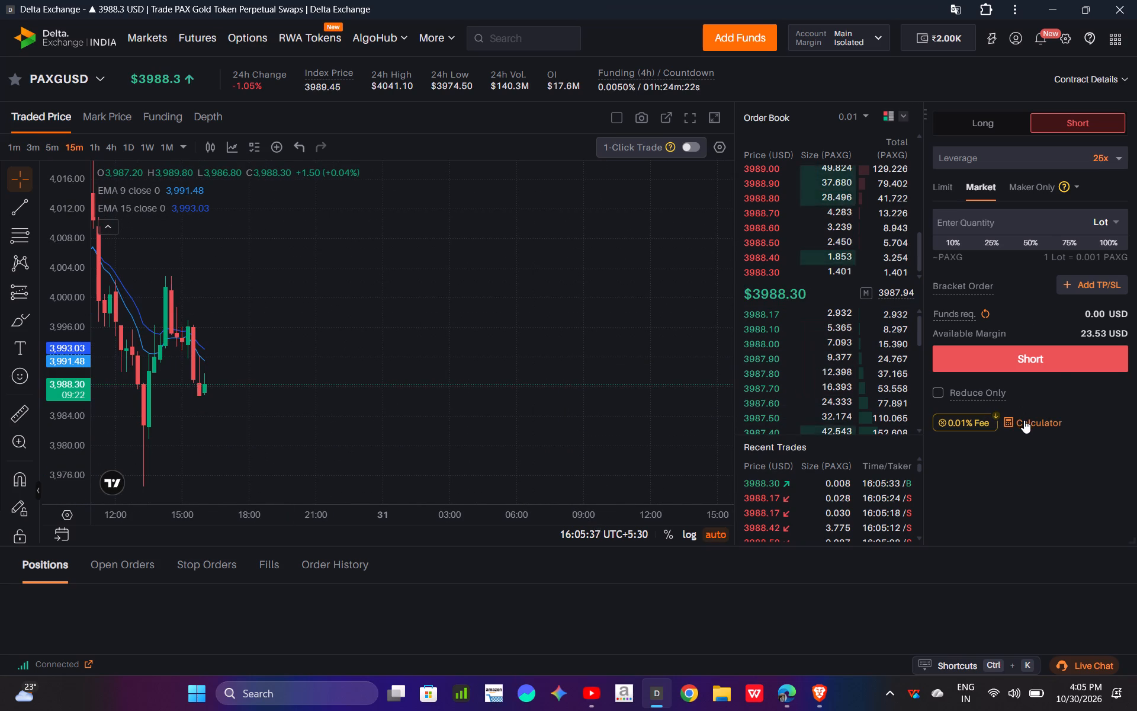
pyautogui.click(584, 333)
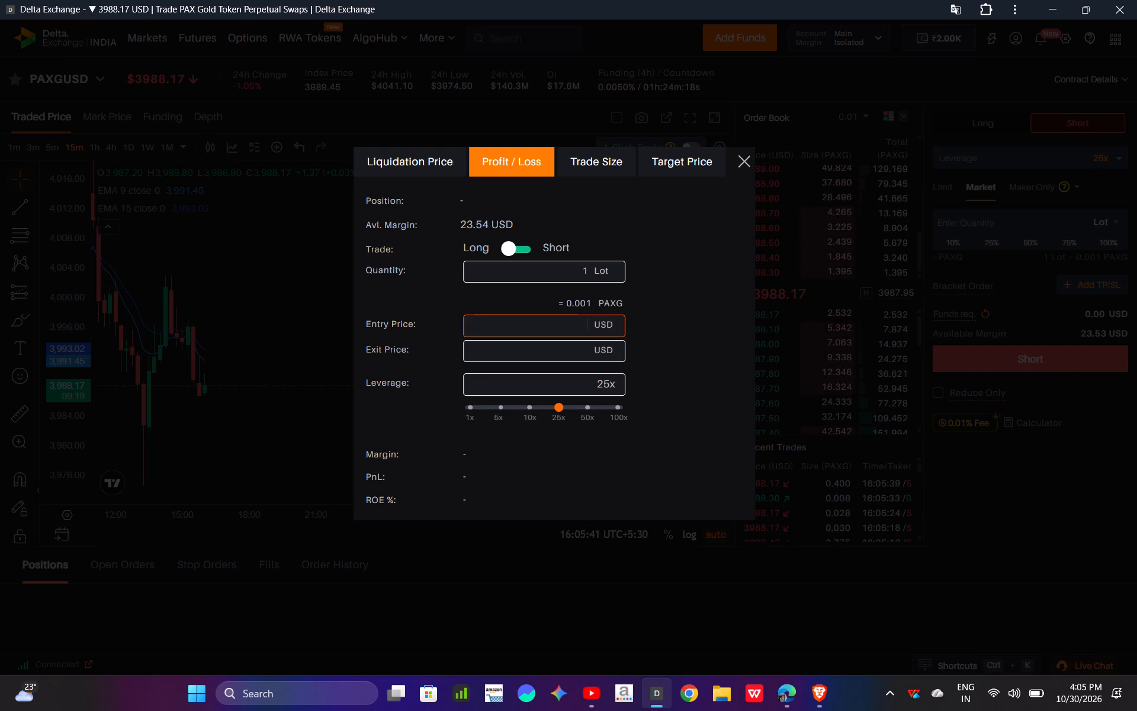
pyautogui.write('3900')
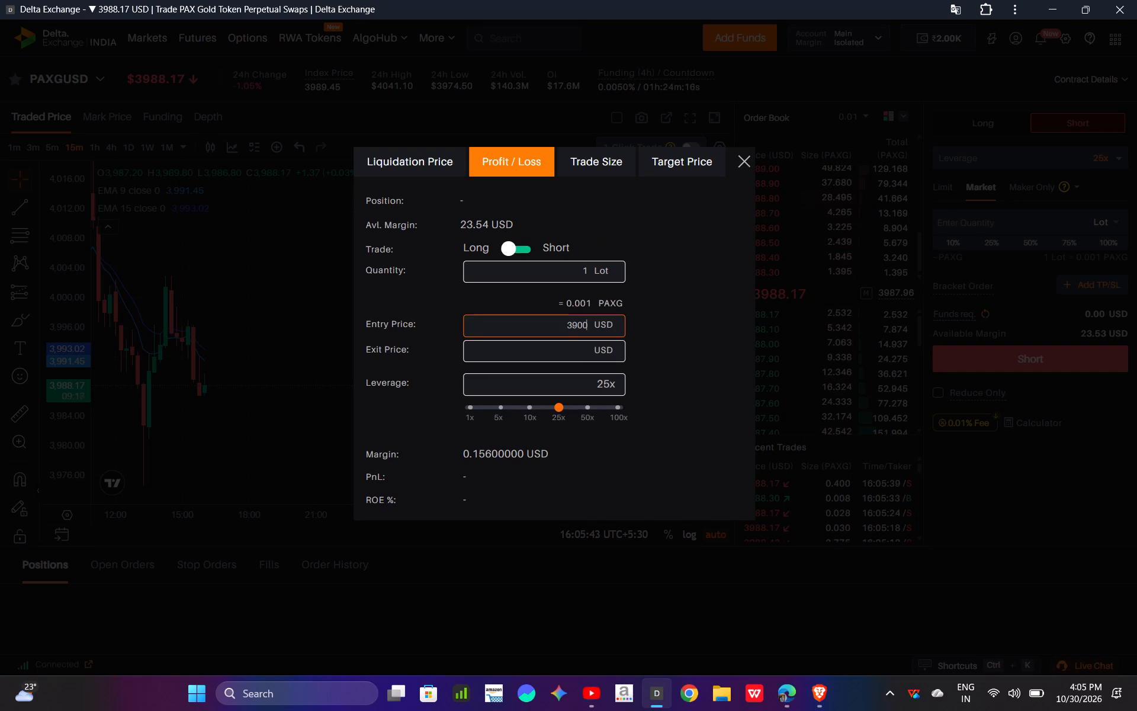
pyautogui.click(588, 351)
pyautogui.write('3910')
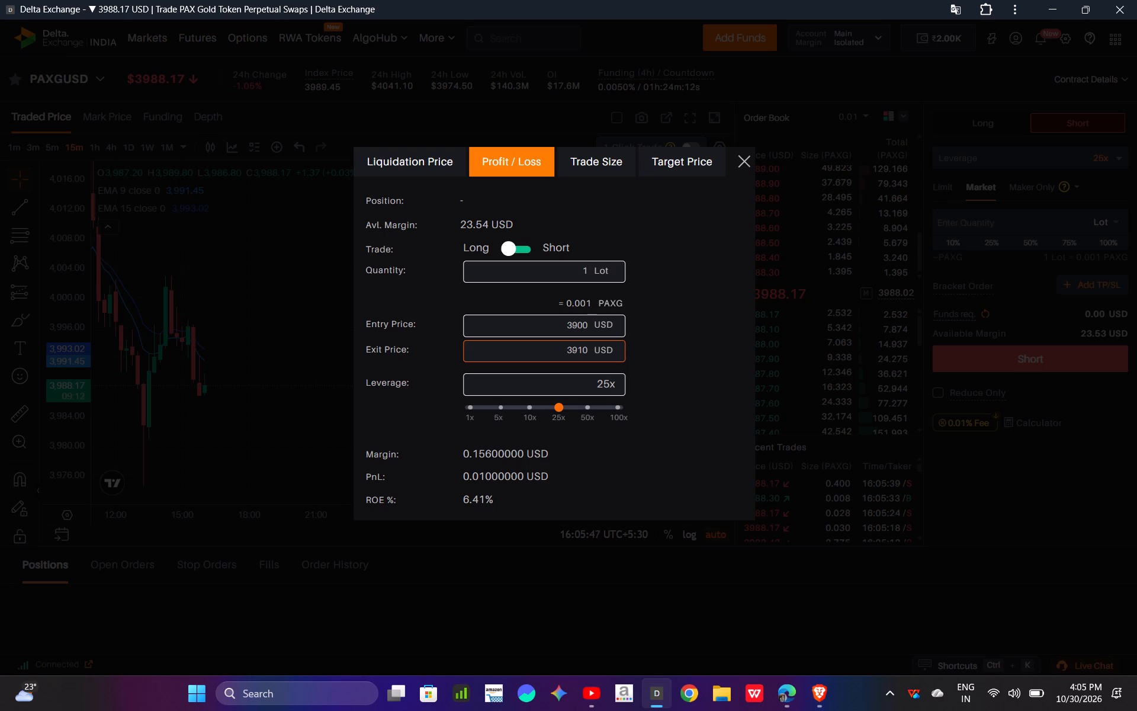
pyautogui.click(587, 270)
pyautogui.press('0')
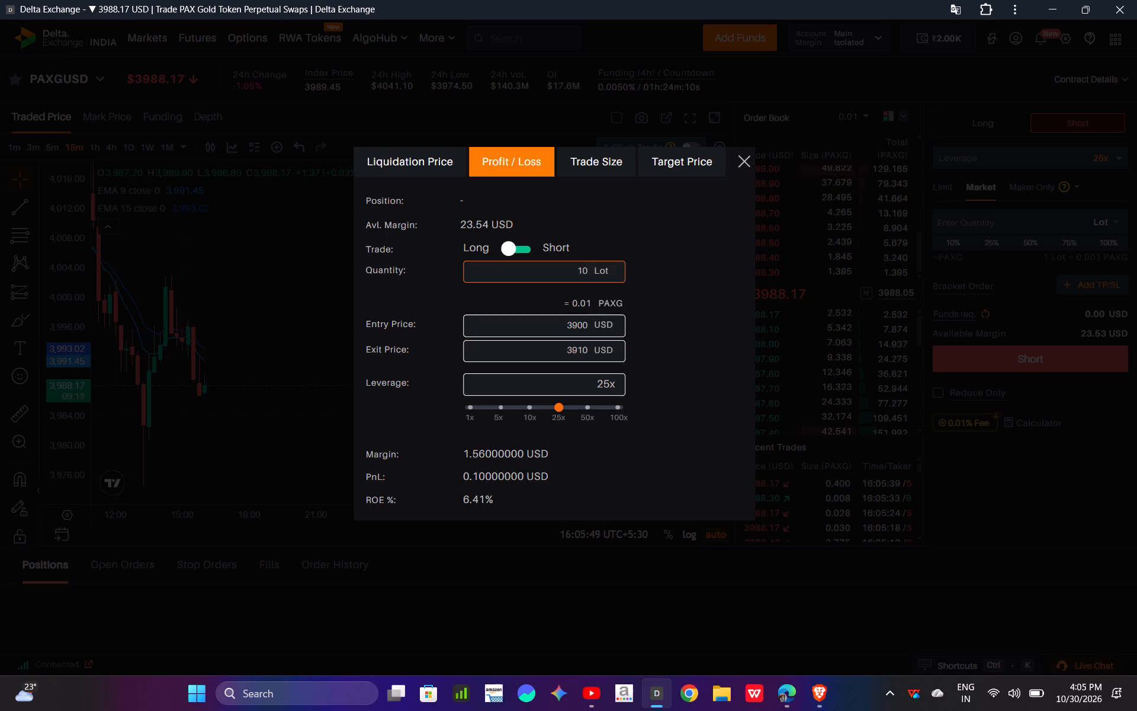
pyautogui.press('0')
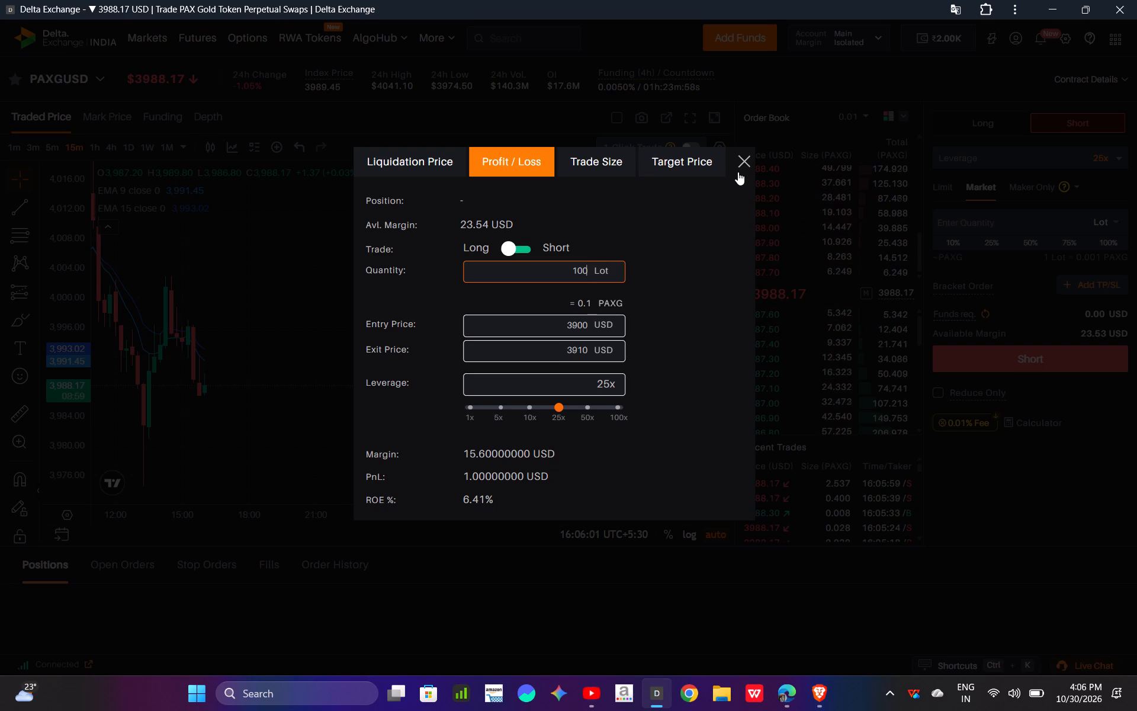
pyautogui.click(738, 172)
# Measure a small upward move from the latest PAXGUSD price and compare the recent decline on the 5-minute and 15-minute charts.
pyautogui.moveTo(279, 401); pyautogui.dragTo(425, 354)
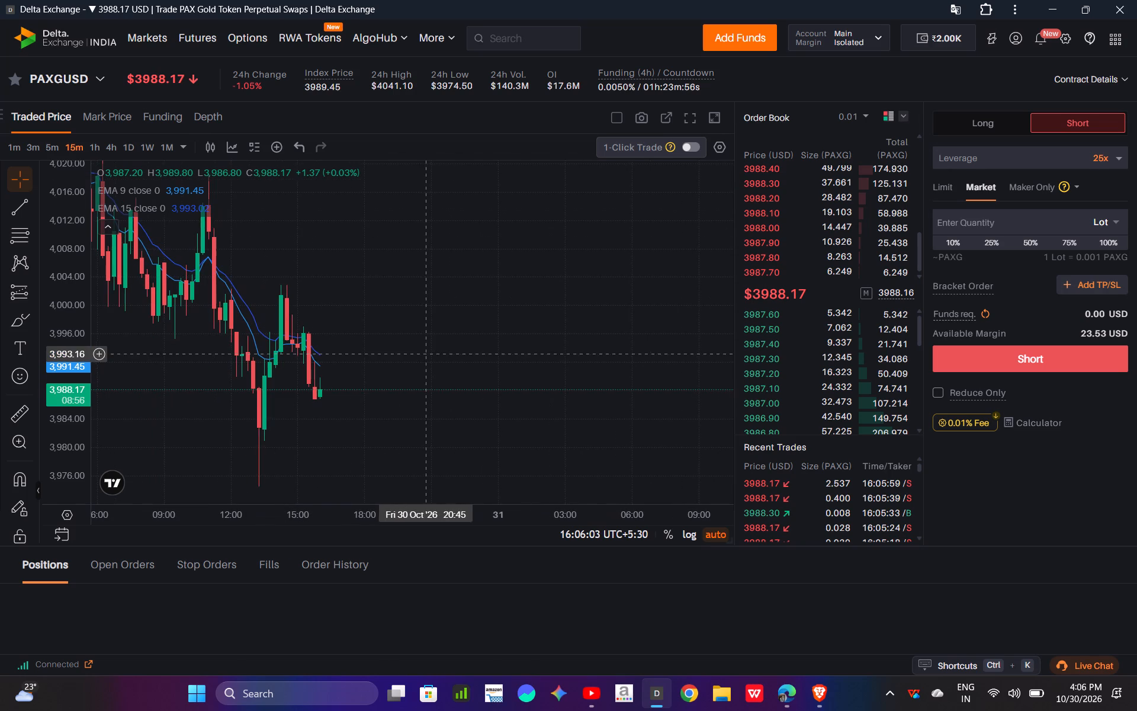
pyautogui.keyDown('shift'); pyautogui.click(375, 380); pyautogui.keyUp('shift')
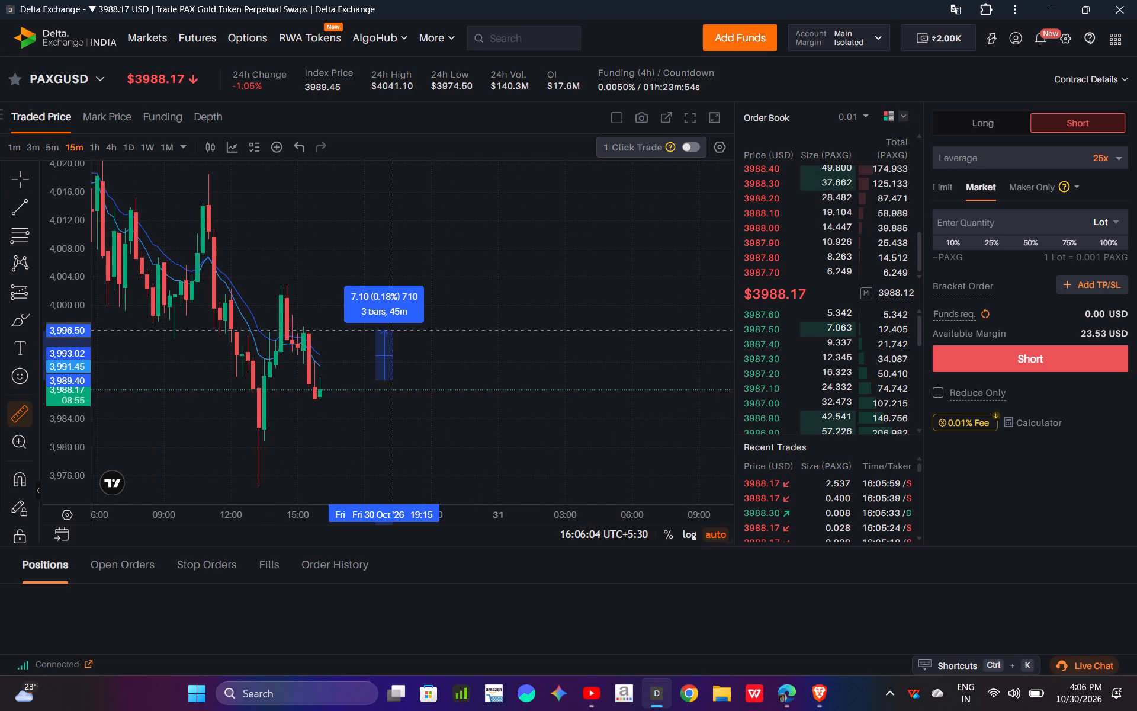
pyautogui.doubleClick(390, 330)
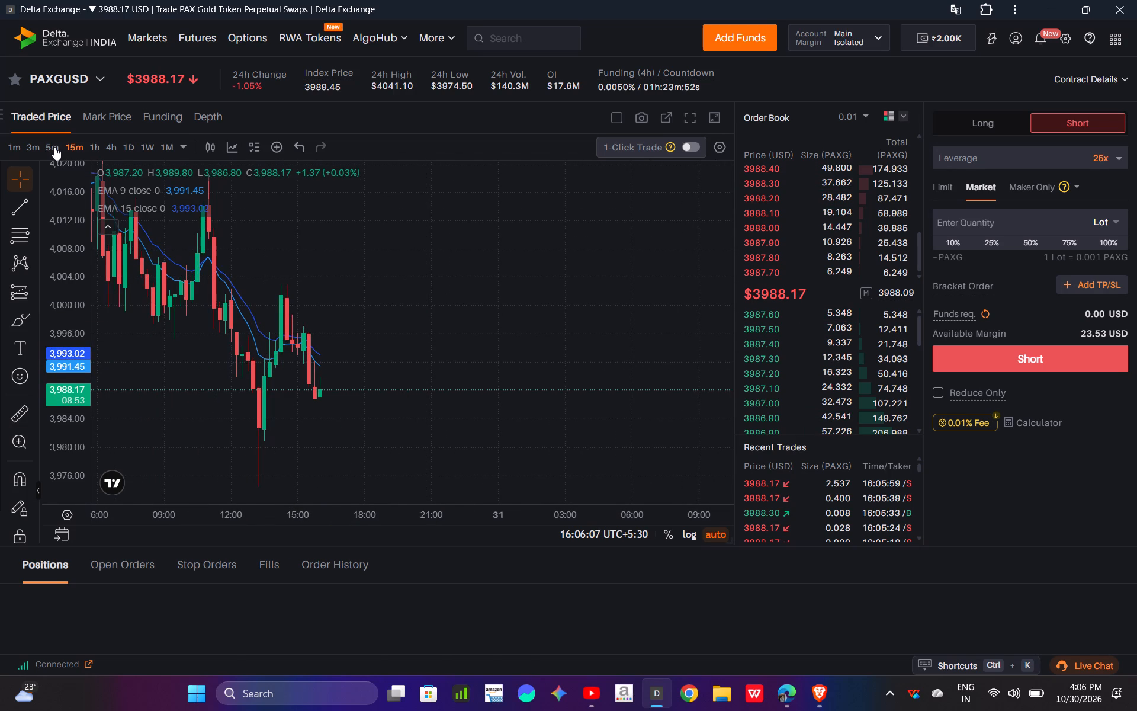
pyautogui.click(54, 147)
pyautogui.click(83, 146)
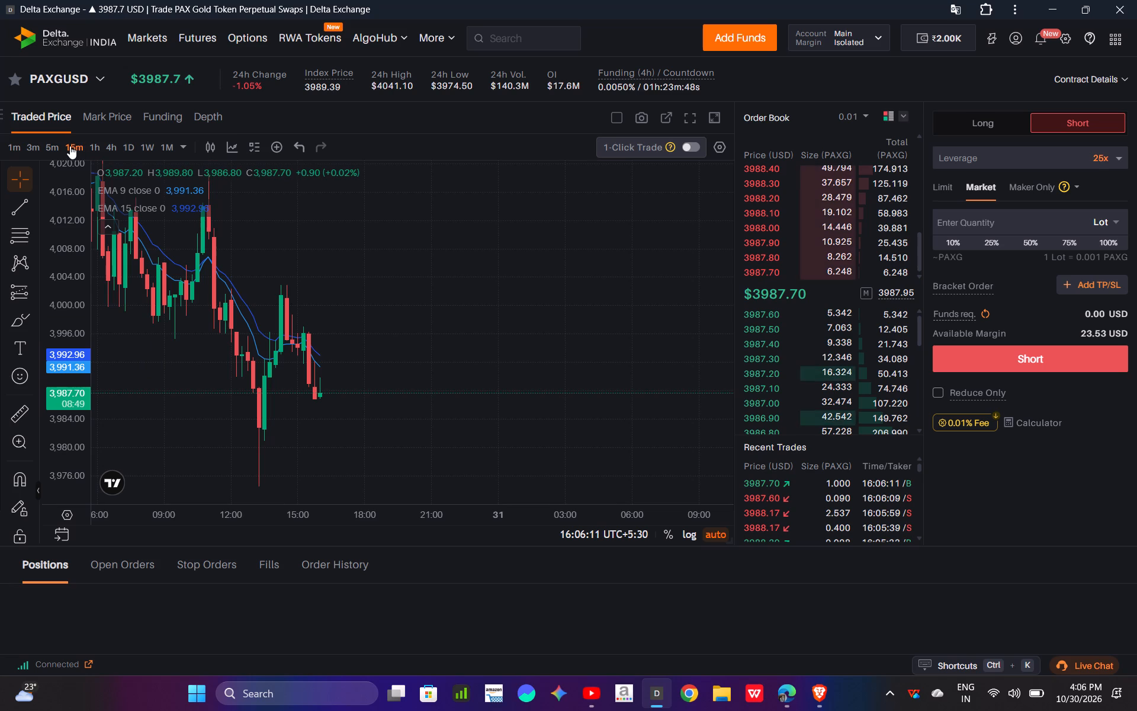
pyautogui.click(54, 146)
pyautogui.click(81, 145)
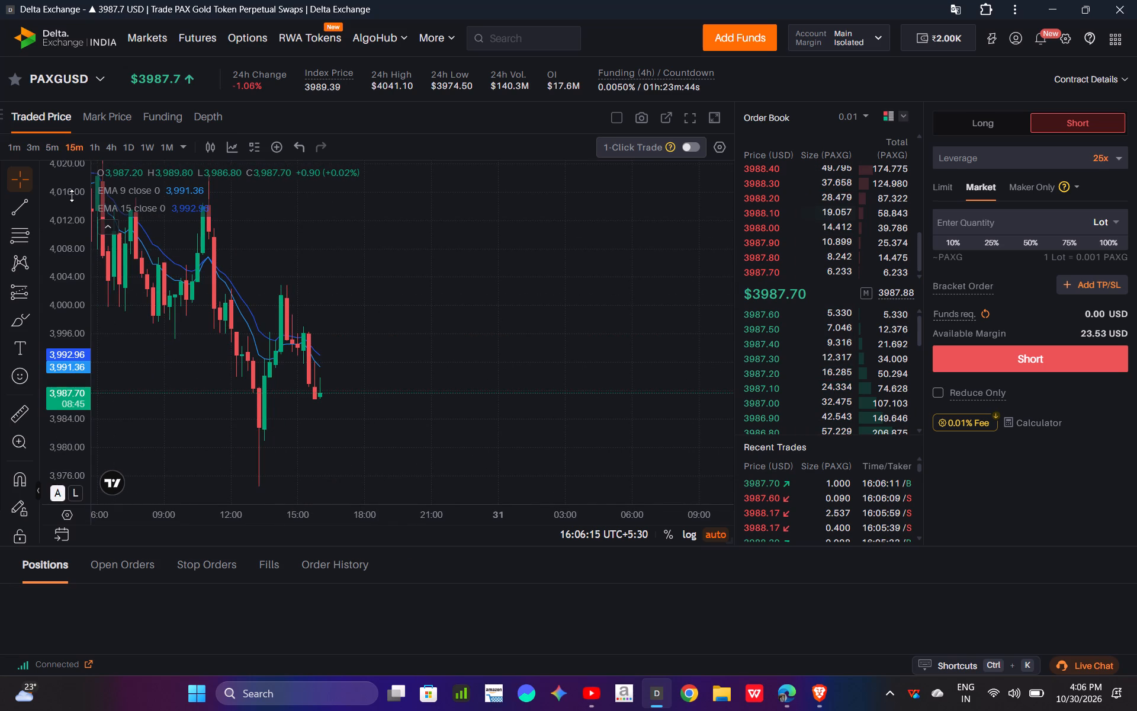
pyautogui.moveTo(72, 196); pyautogui.dragTo(80, 266)
pyautogui.moveTo(298, 335); pyautogui.dragTo(434, 264)
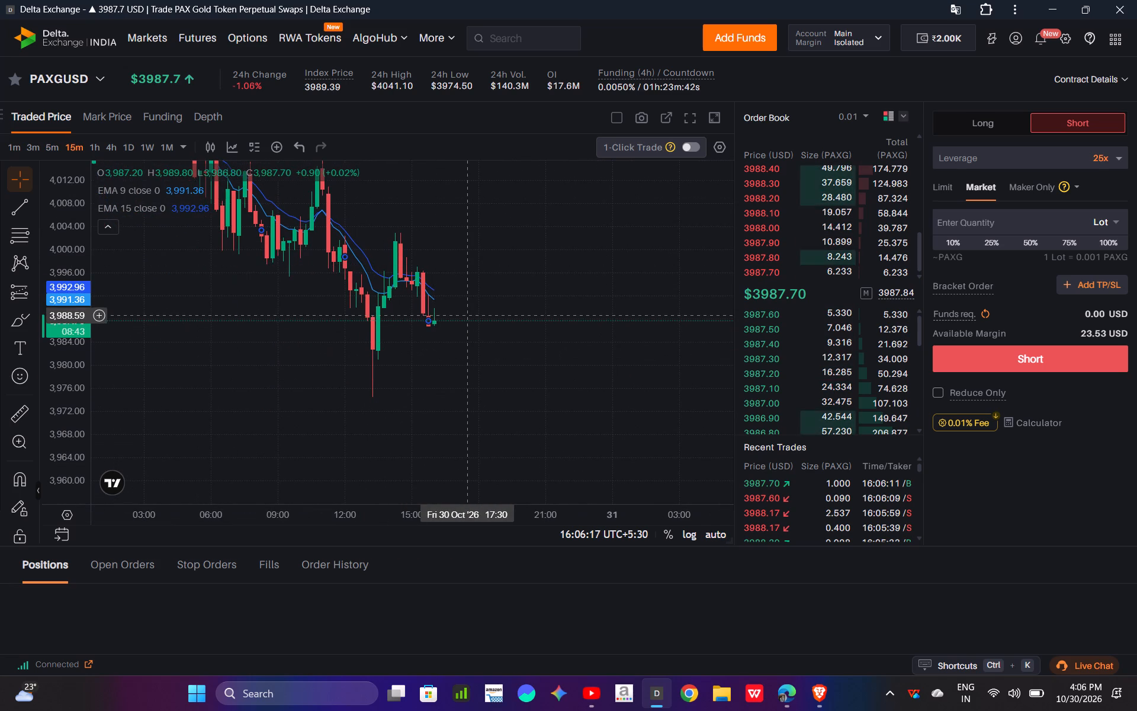
# Place a market short order for 100 lots of PAXGUSD at 25x leverage.
pyautogui.click(1072, 222)
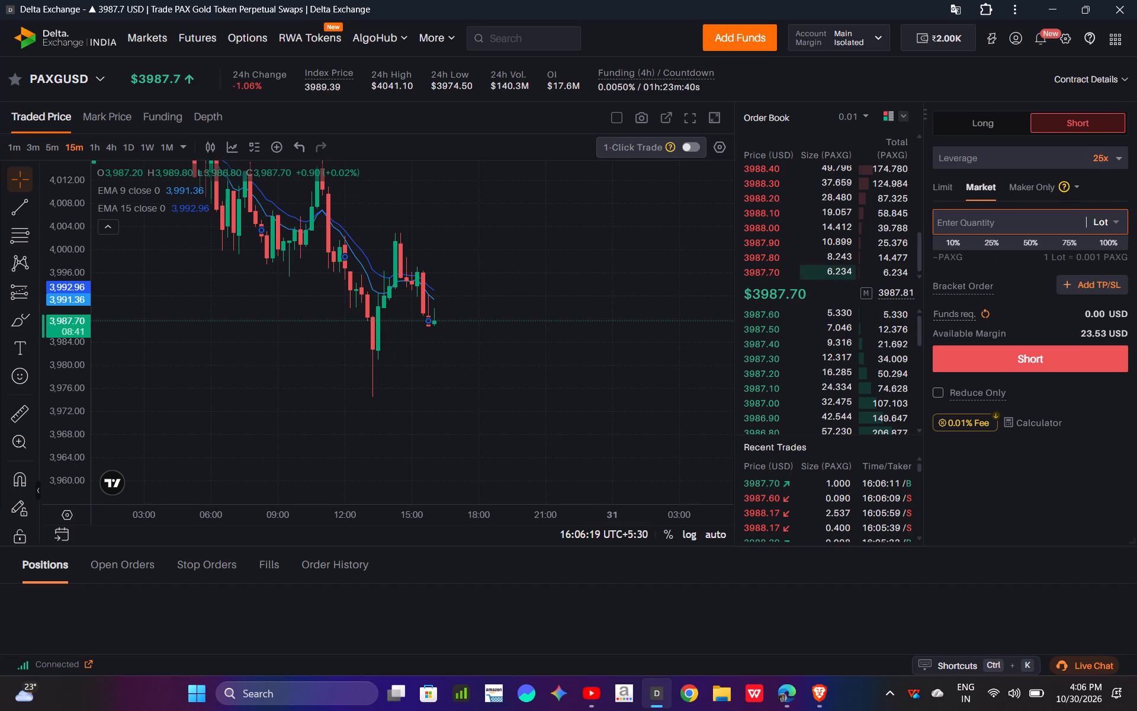
pyautogui.press('5')
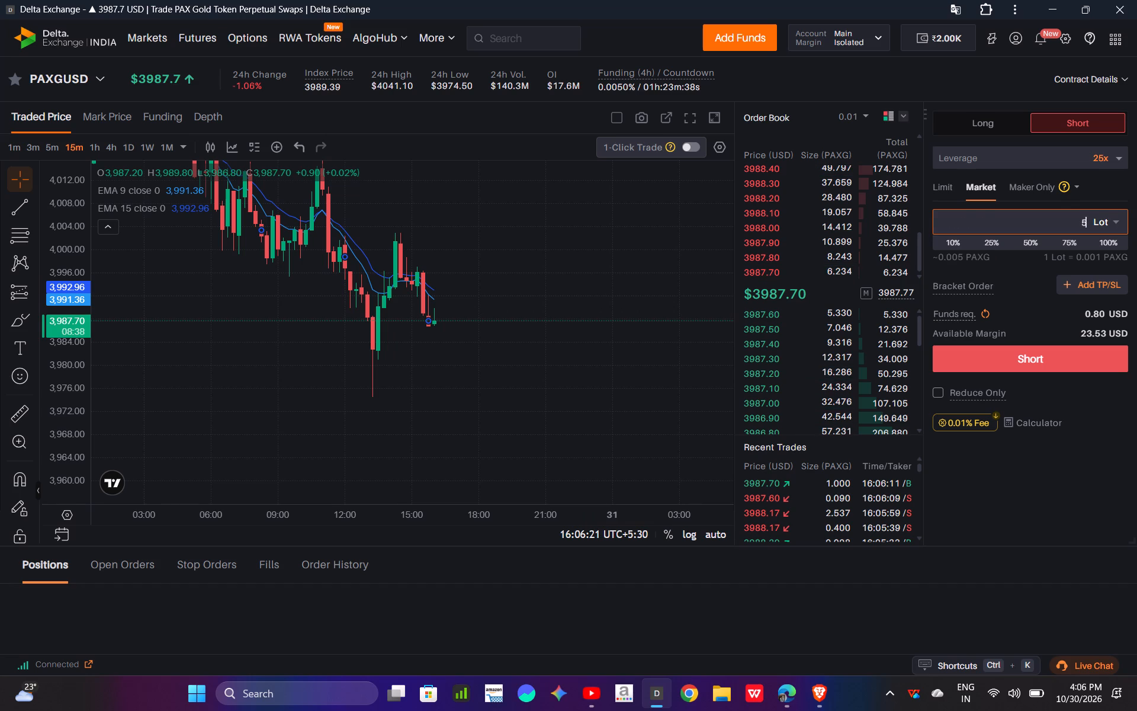
pyautogui.press('BackSpace')
pyautogui.write('100')
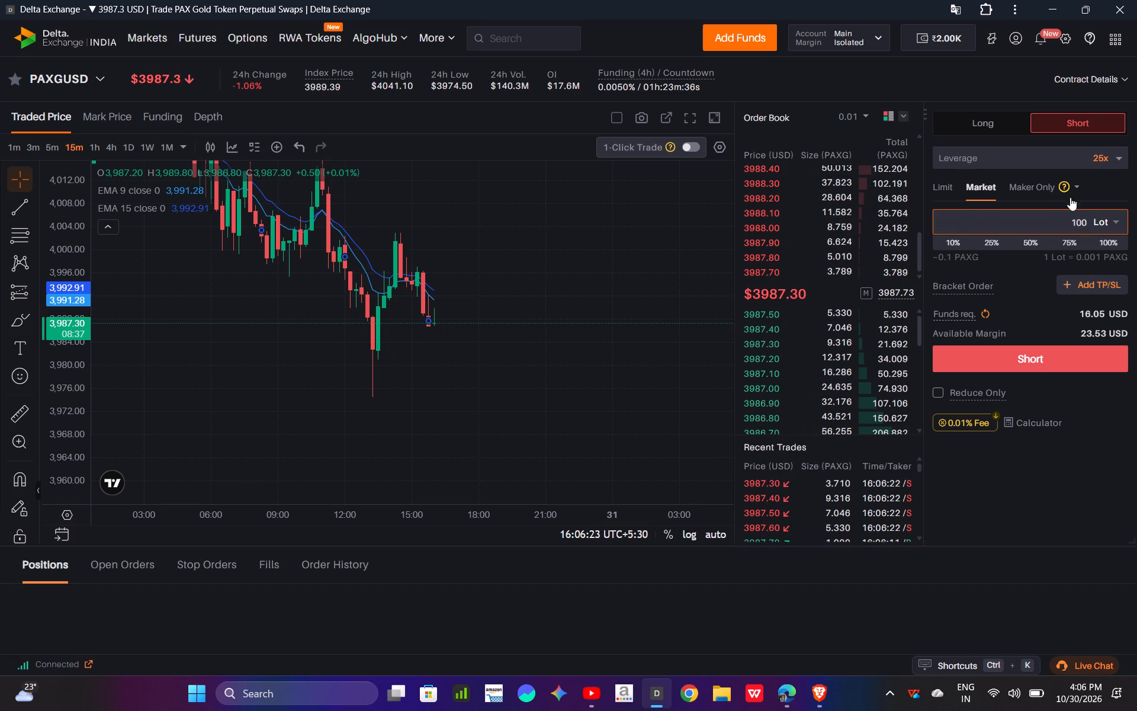
pyautogui.click(1035, 357)
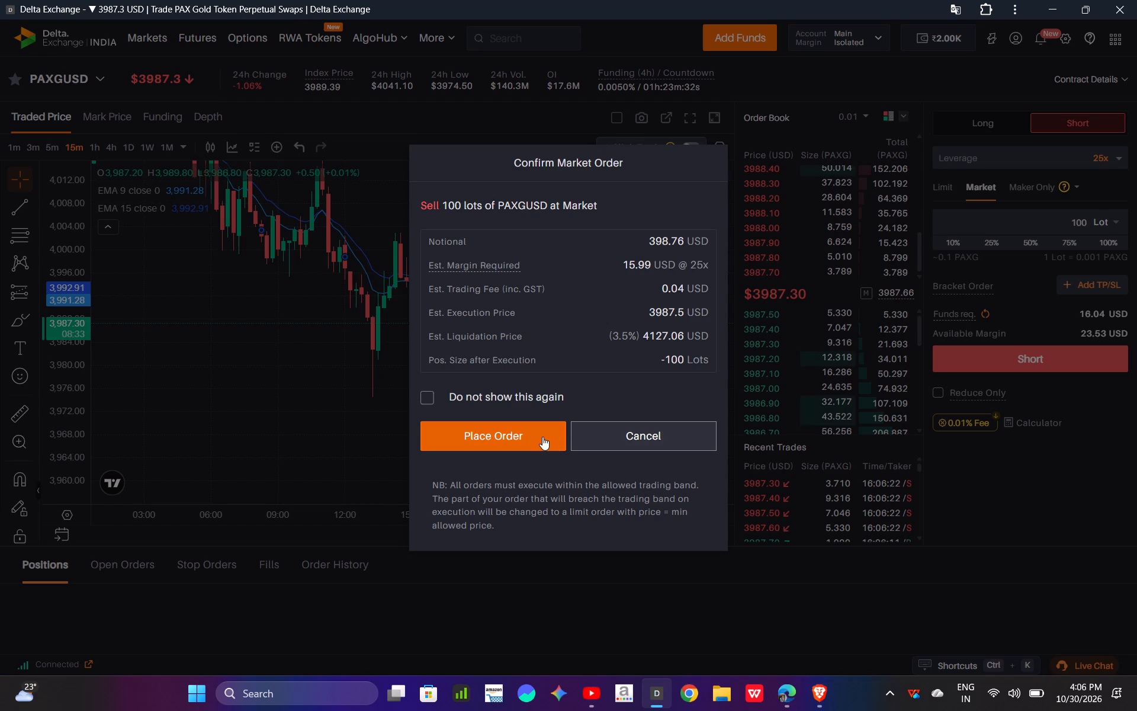
pyautogui.click(542, 437)
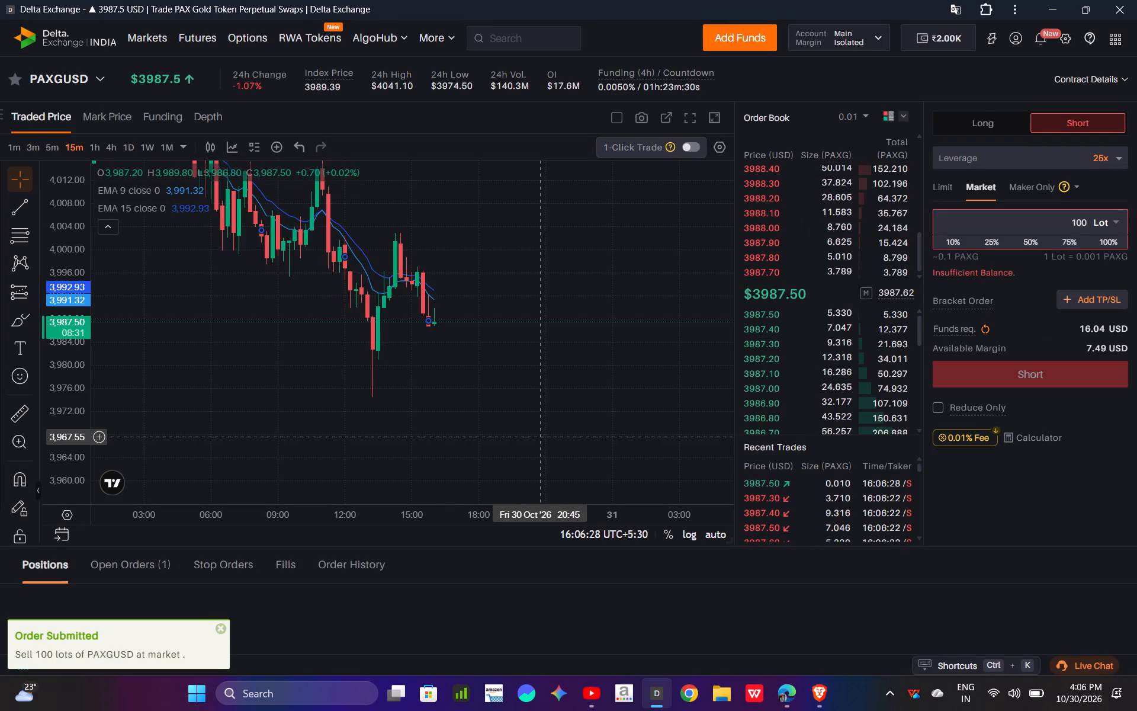
# Set a stop loss at 3996.41 on the 100-lot PAXGUSD short position, using its chart line.
pyautogui.moveTo(612, 320); pyautogui.dragTo(622, 299)
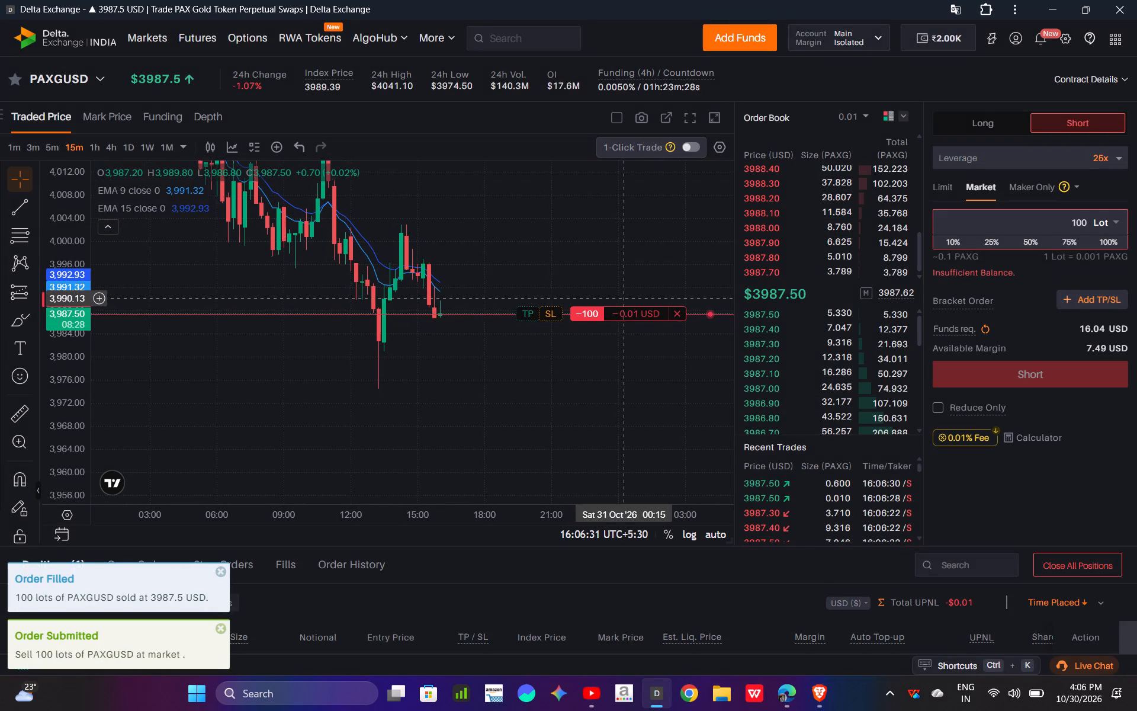
pyautogui.moveTo(622, 299); pyautogui.dragTo(622, 299)
pyautogui.moveTo(554, 316); pyautogui.dragTo(574, 298)
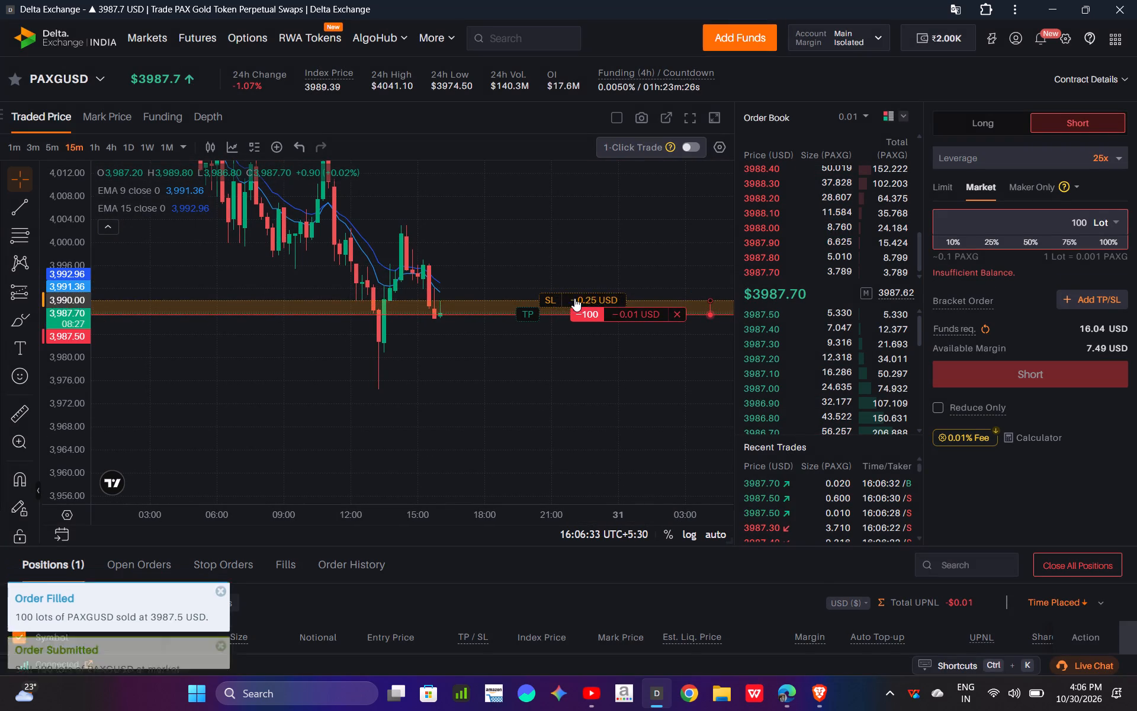
pyautogui.moveTo(574, 298); pyautogui.dragTo(618, 257)
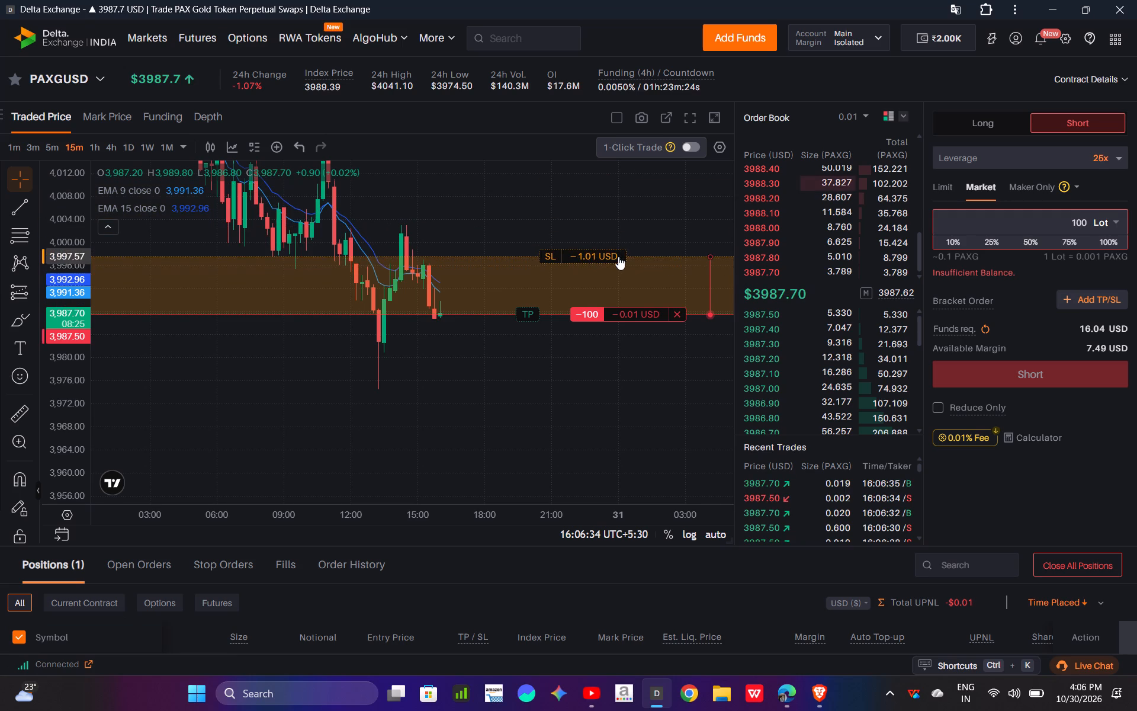
pyautogui.moveTo(618, 257); pyautogui.dragTo(622, 263)
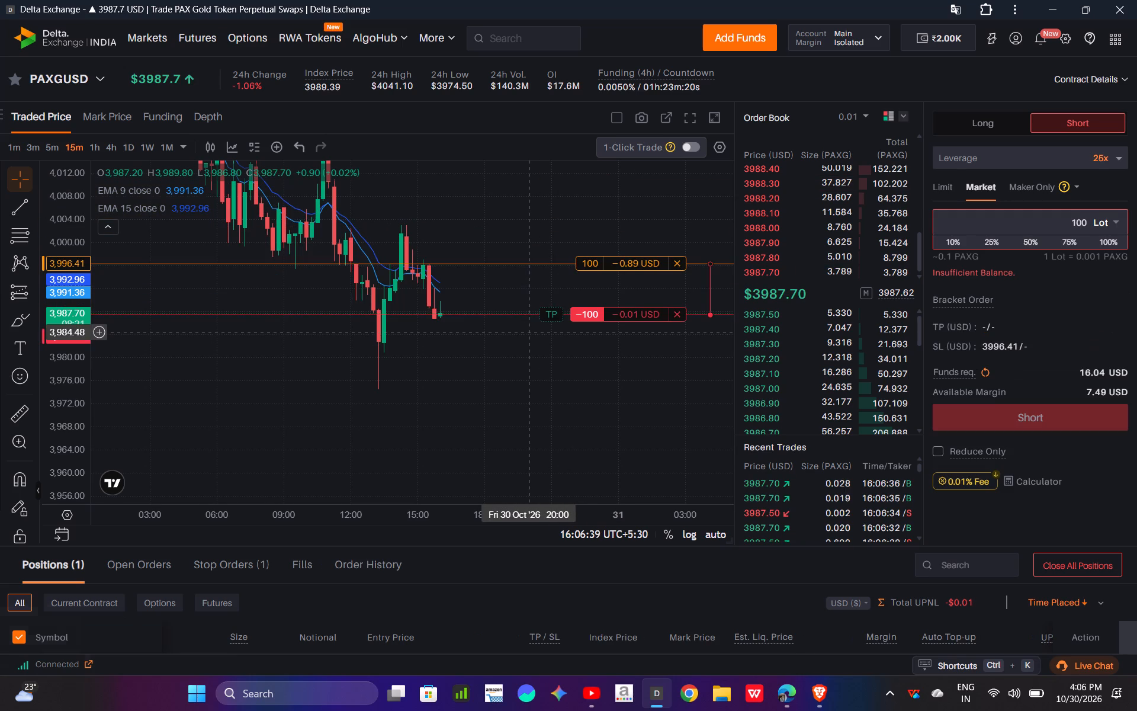
# Set a take profit at 3957.54 on the 100-lot PAXGUSD short position, using its chart line.
pyautogui.moveTo(547, 315); pyautogui.dragTo(554, 350)
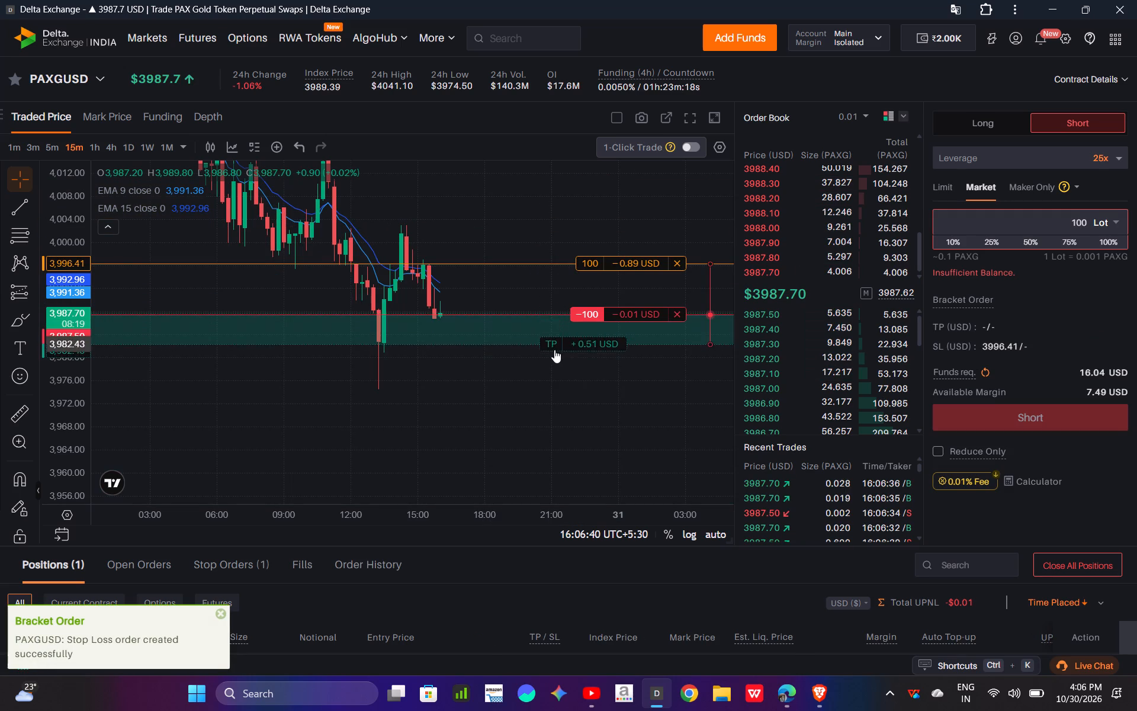
pyautogui.moveTo(554, 350); pyautogui.dragTo(585, 434)
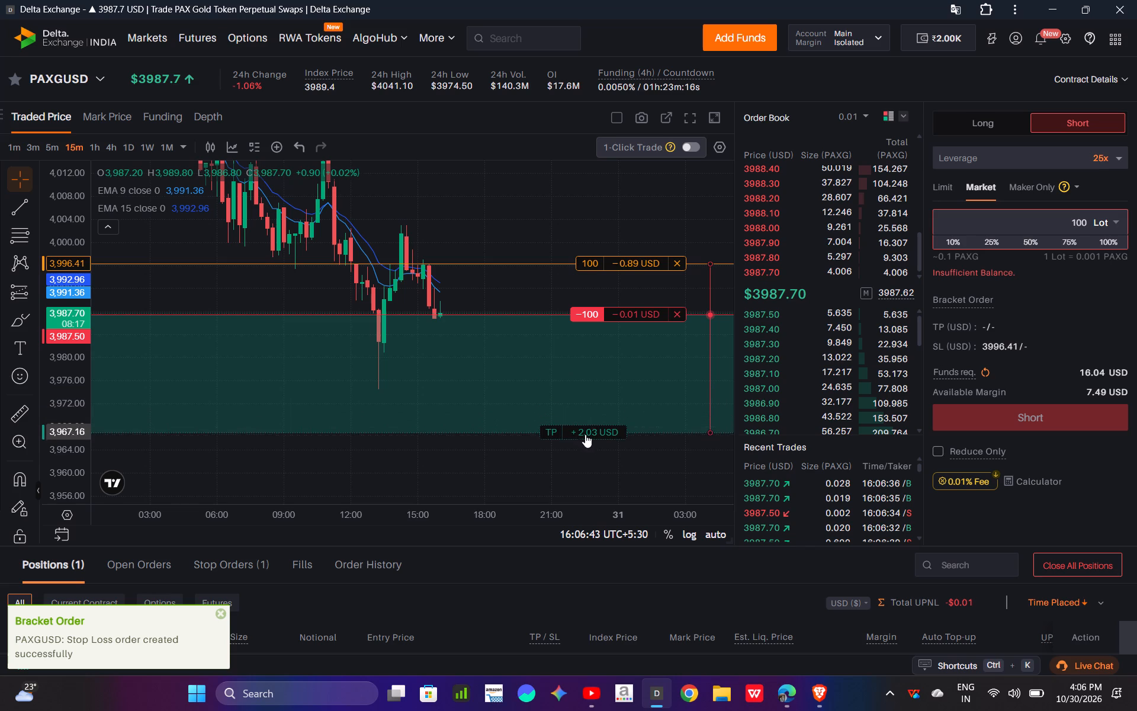
pyautogui.moveTo(585, 434); pyautogui.dragTo(625, 430)
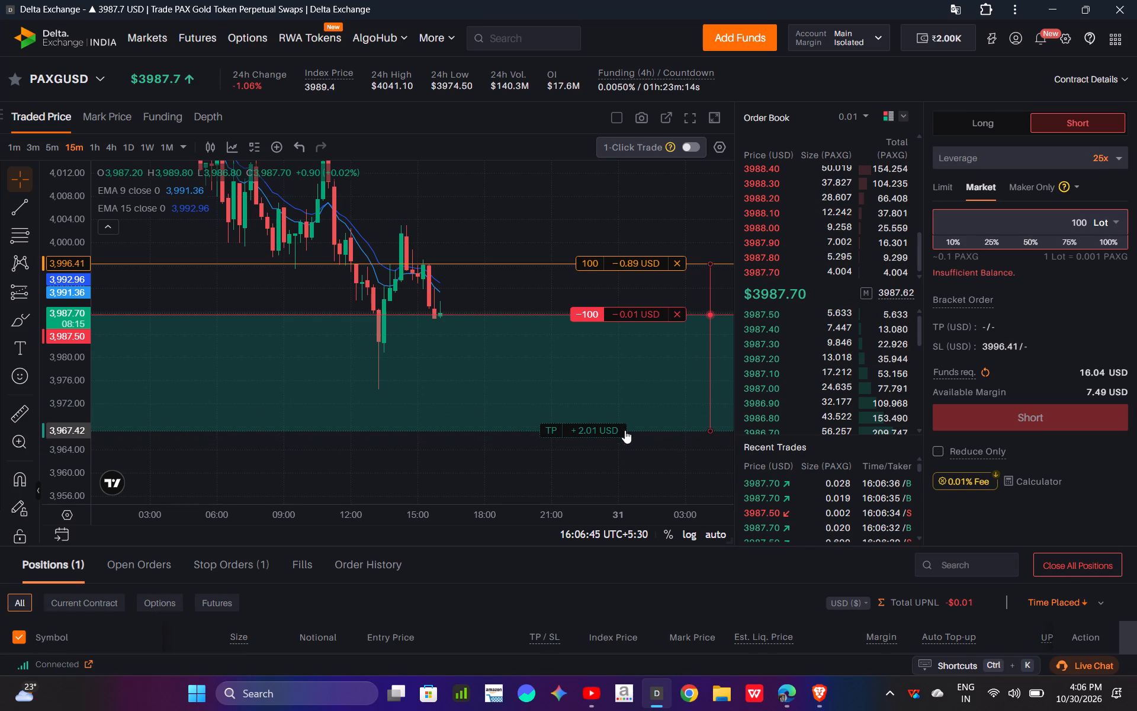
pyautogui.moveTo(625, 430); pyautogui.dragTo(631, 487)
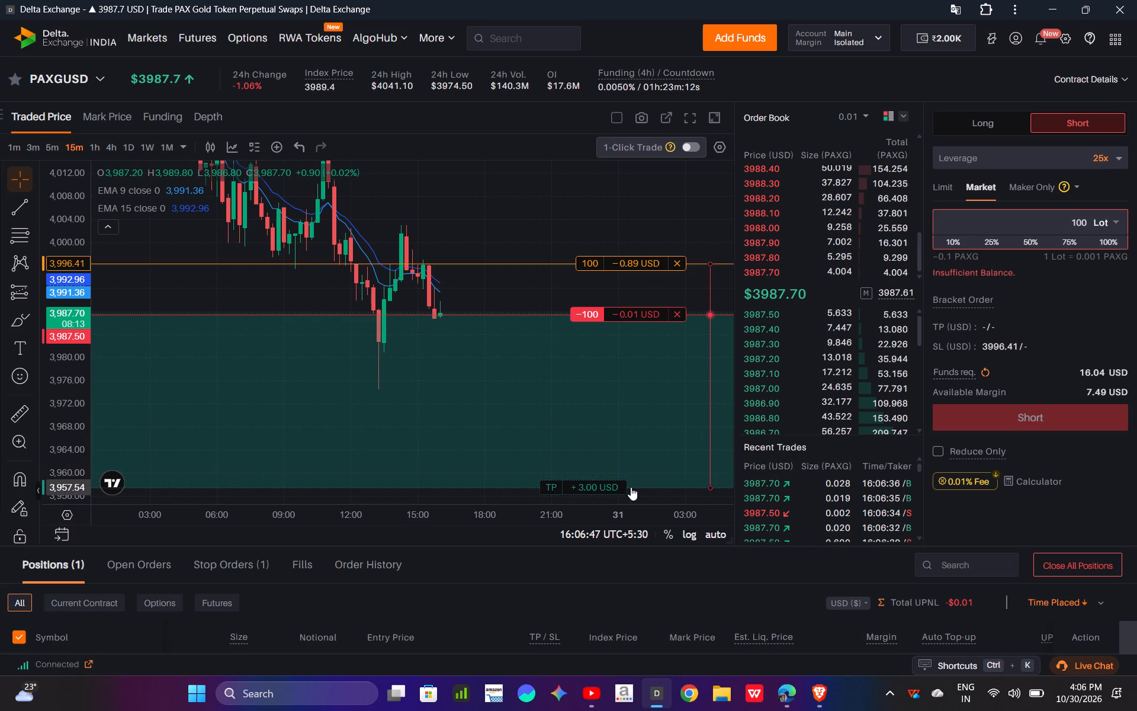
pyautogui.moveTo(631, 487); pyautogui.dragTo(635, 488)
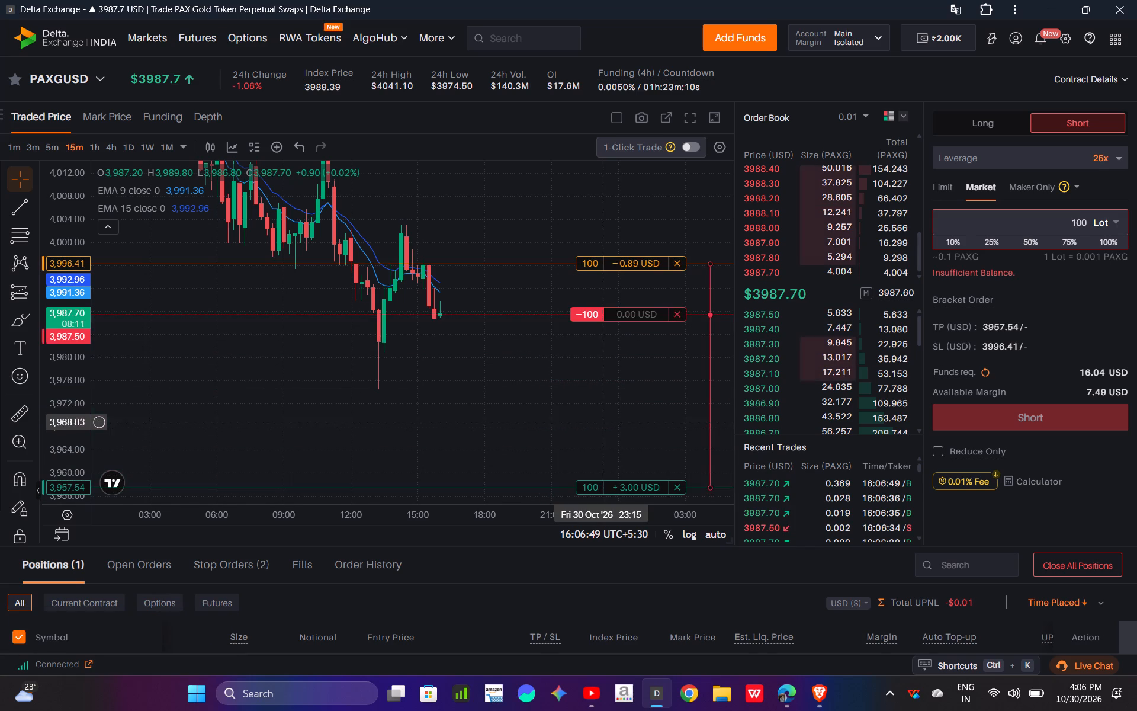
# Draw a descending trend line above the recent highs on the 1-hour PAXGUSD chart, from about 4034 to about 4007.
pyautogui.moveTo(529, 301); pyautogui.dragTo(451, 275)
pyautogui.moveTo(455, 275); pyautogui.dragTo(406, 275)
pyautogui.moveTo(399, 272); pyautogui.dragTo(352, 269)
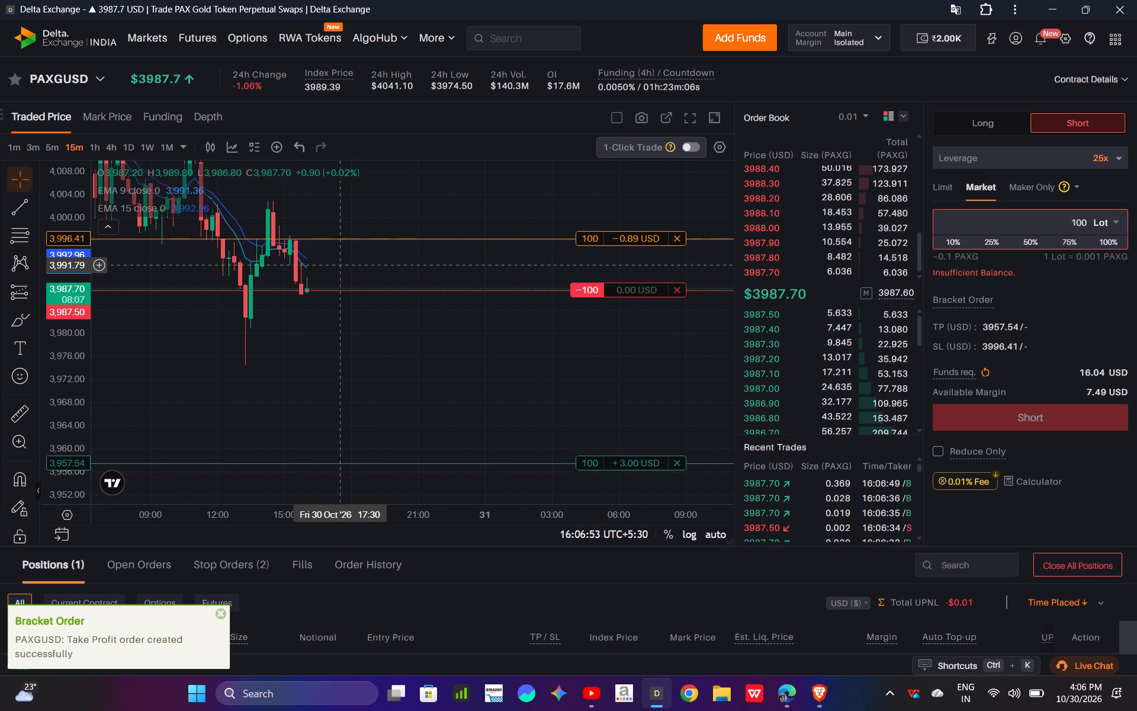
pyautogui.moveTo(341, 265); pyautogui.dragTo(321, 264)
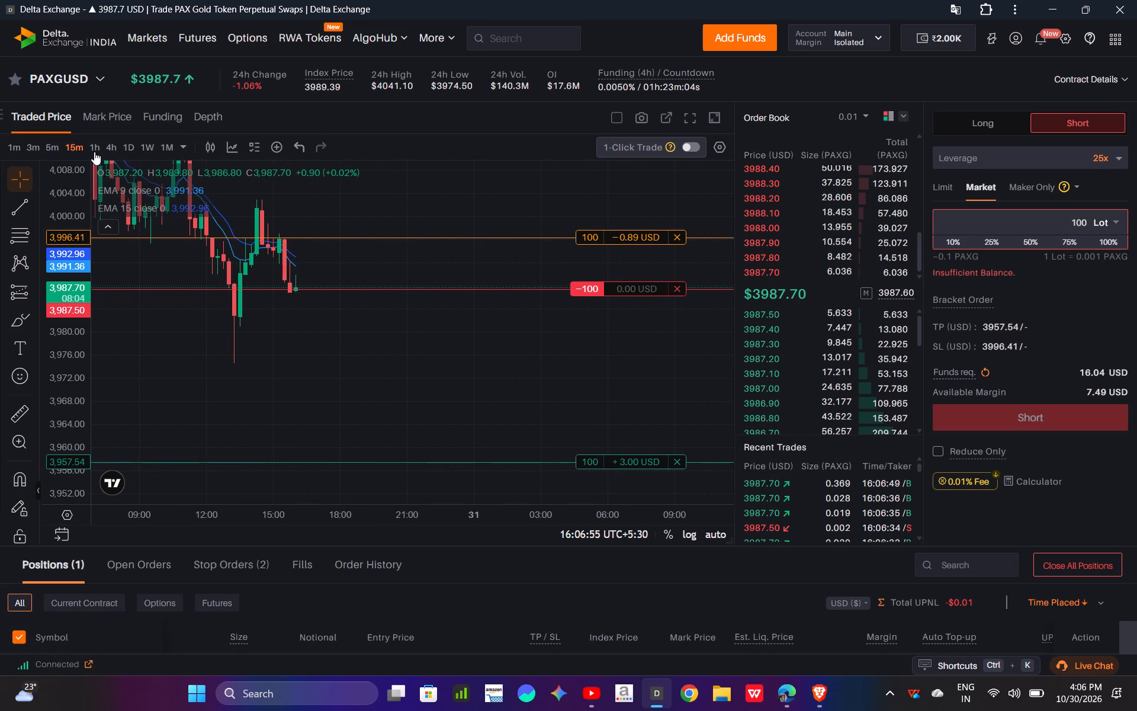
pyautogui.click(95, 152)
pyautogui.moveTo(68, 210); pyautogui.dragTo(82, 341)
pyautogui.click(82, 341)
pyautogui.moveTo(82, 341); pyautogui.dragTo(82, 324)
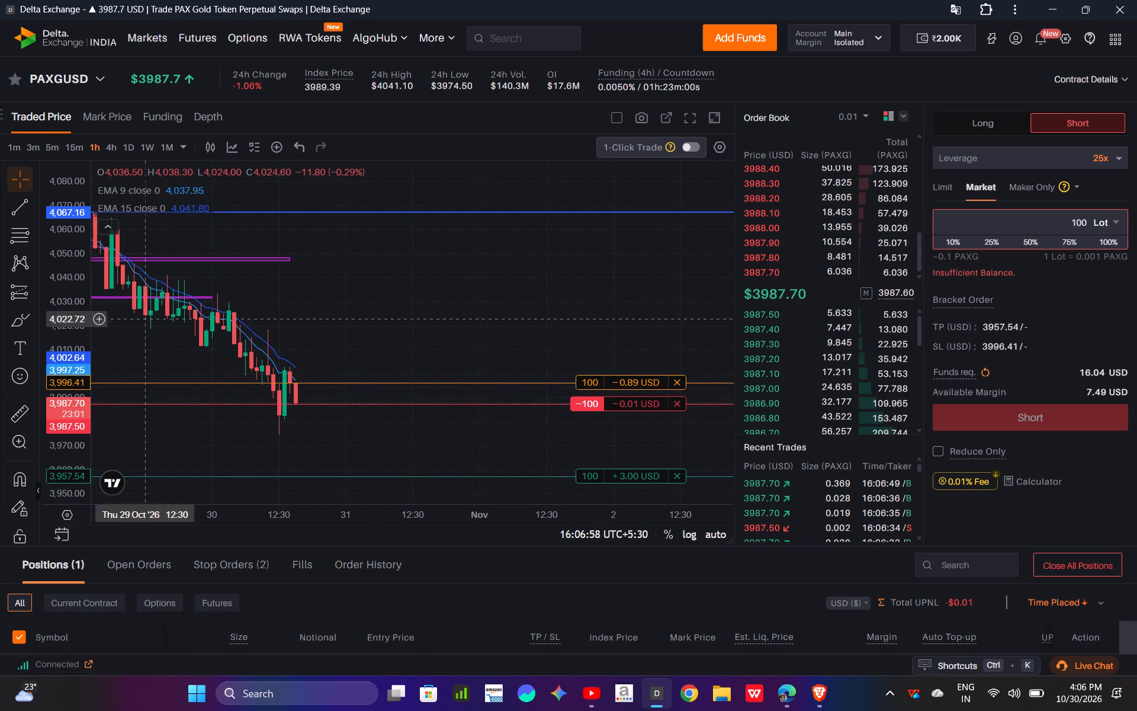
pyautogui.click(14, 206)
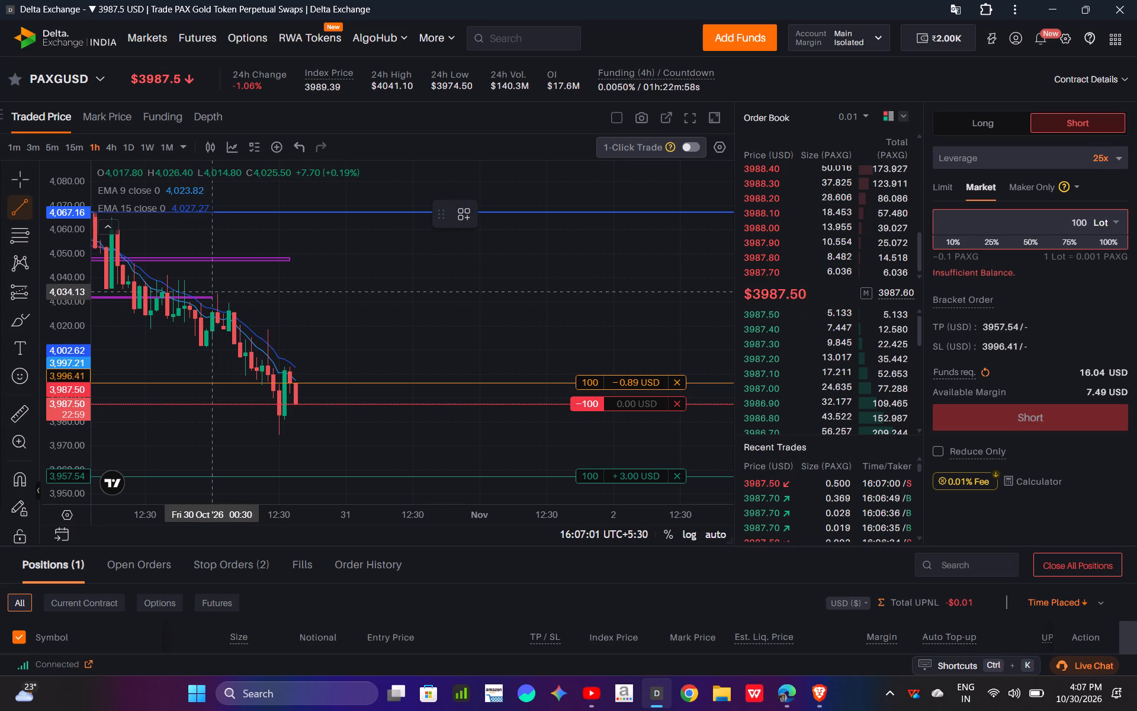
pyautogui.moveTo(213, 292); pyautogui.dragTo(300, 356)
pyautogui.click(300, 356)
pyautogui.click(375, 356)
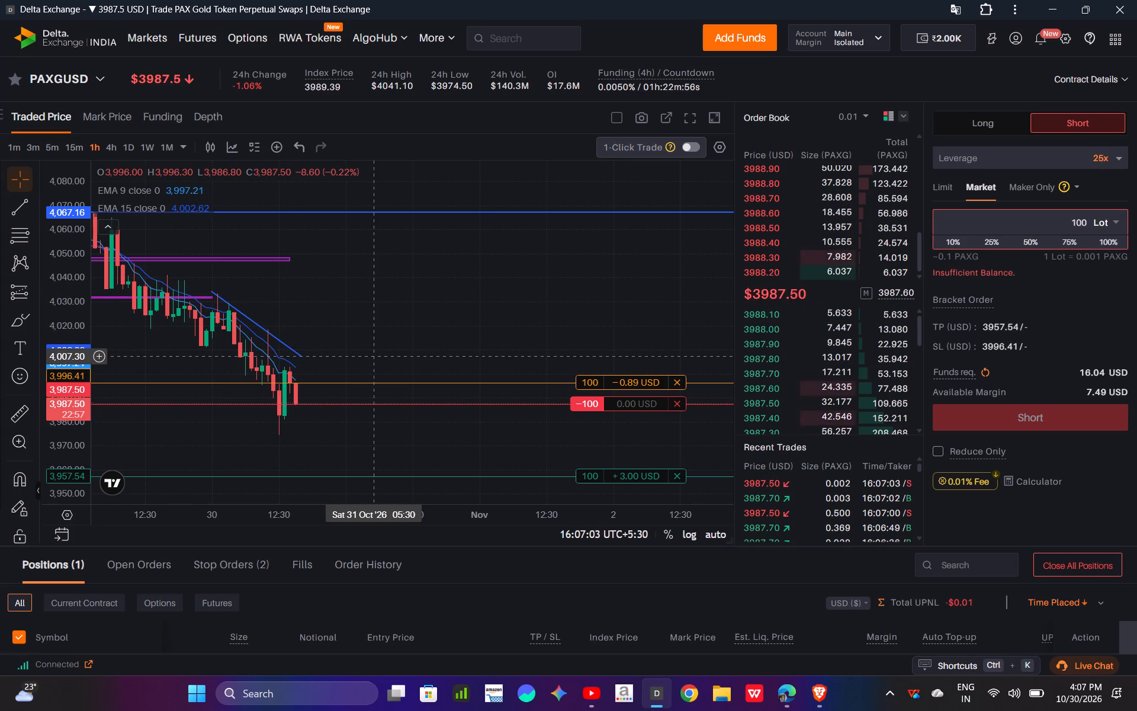
# Examine the PAXGUSD decline around the short position's entry and exit levels on the 15-minute and 1-minute charts.
pyautogui.click(76, 150)
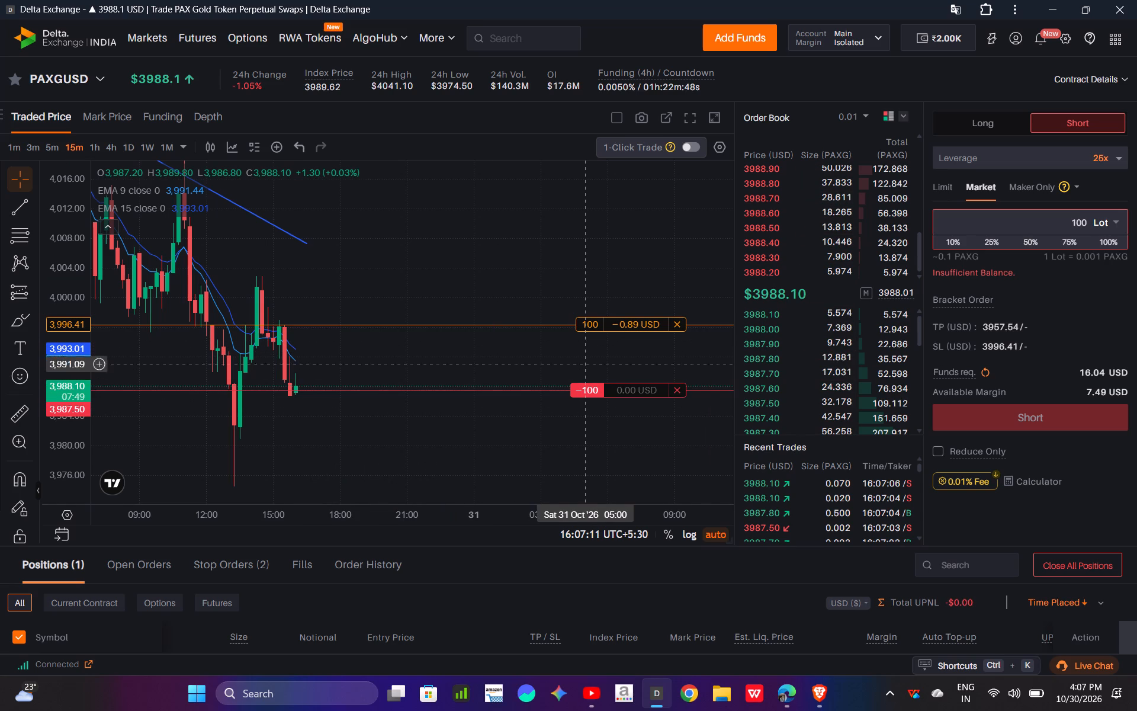
pyautogui.moveTo(601, 421); pyautogui.dragTo(558, 350)
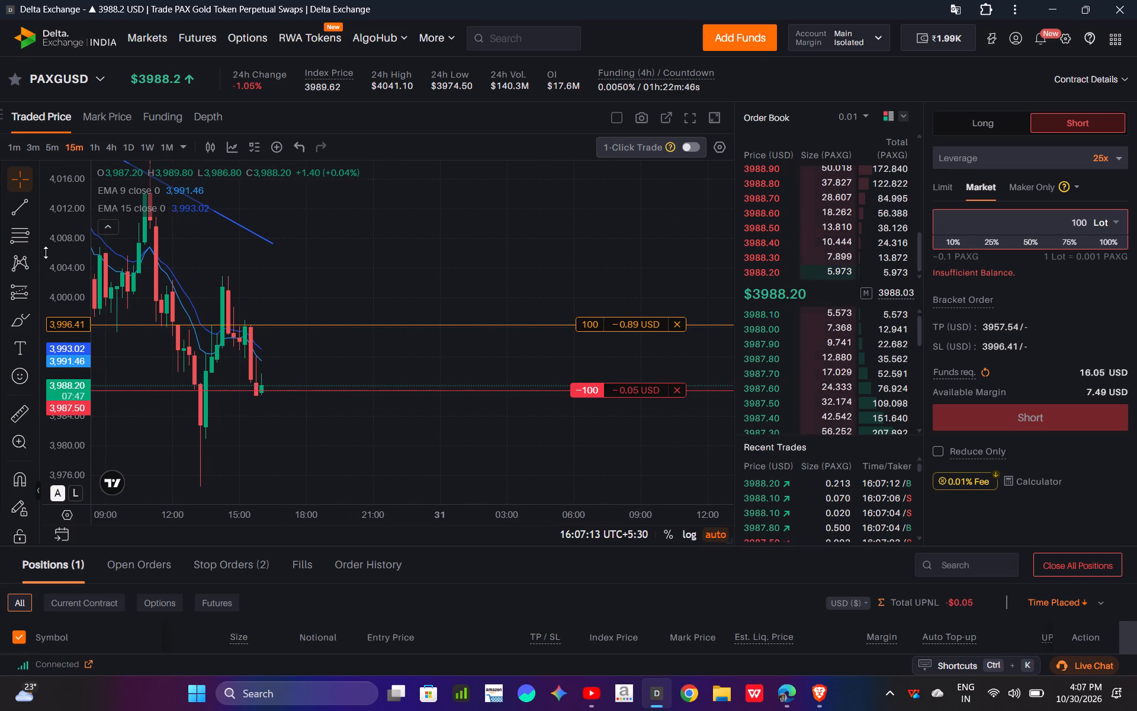
pyautogui.click(12, 148)
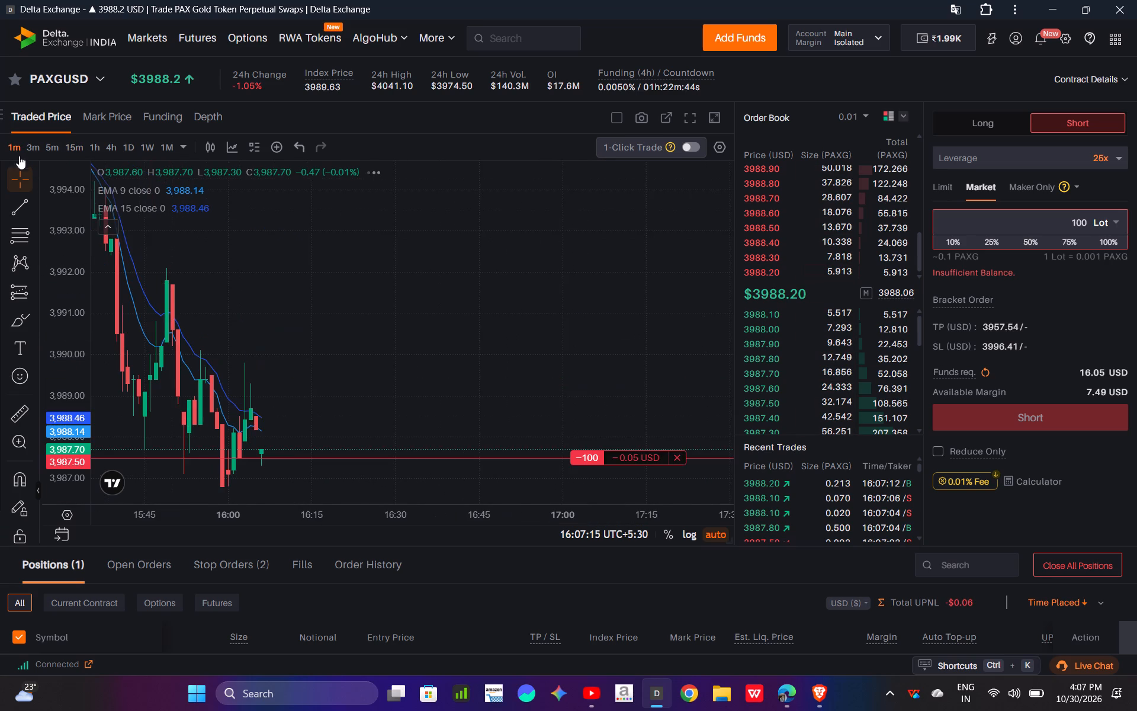
pyautogui.moveTo(78, 230); pyautogui.dragTo(97, 328)
pyautogui.moveTo(97, 280); pyautogui.dragTo(89, 366)
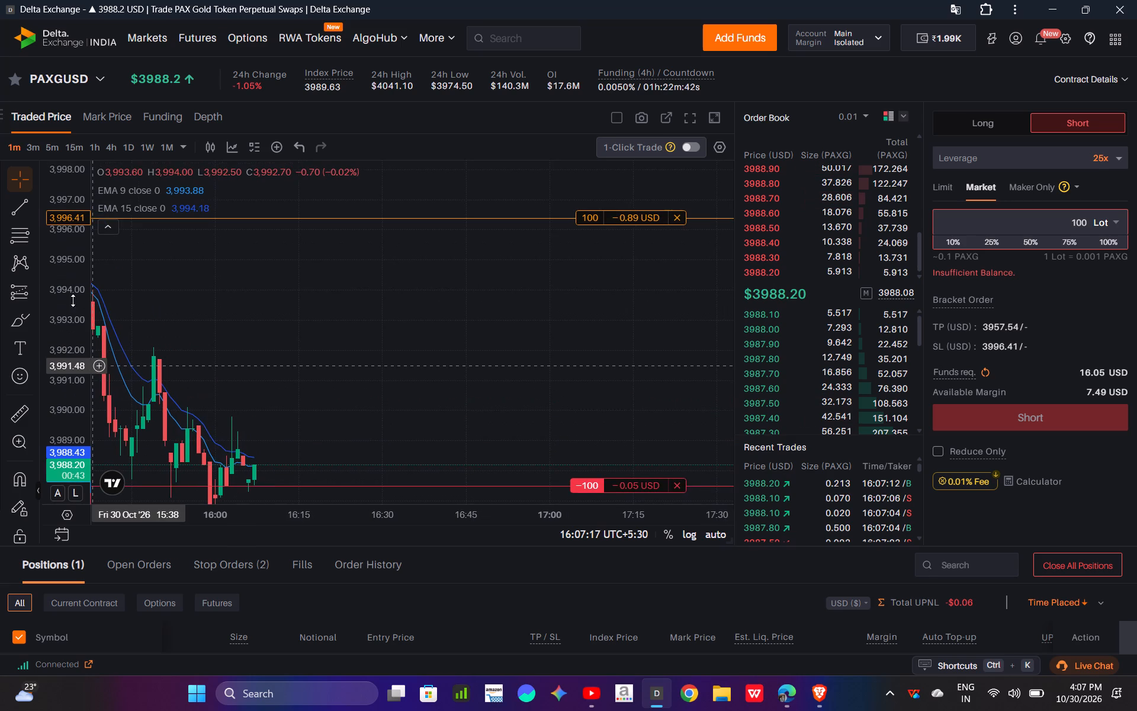
pyautogui.moveTo(62, 264); pyautogui.dragTo(62, 399)
pyautogui.moveTo(155, 523); pyautogui.dragTo(175, 519)
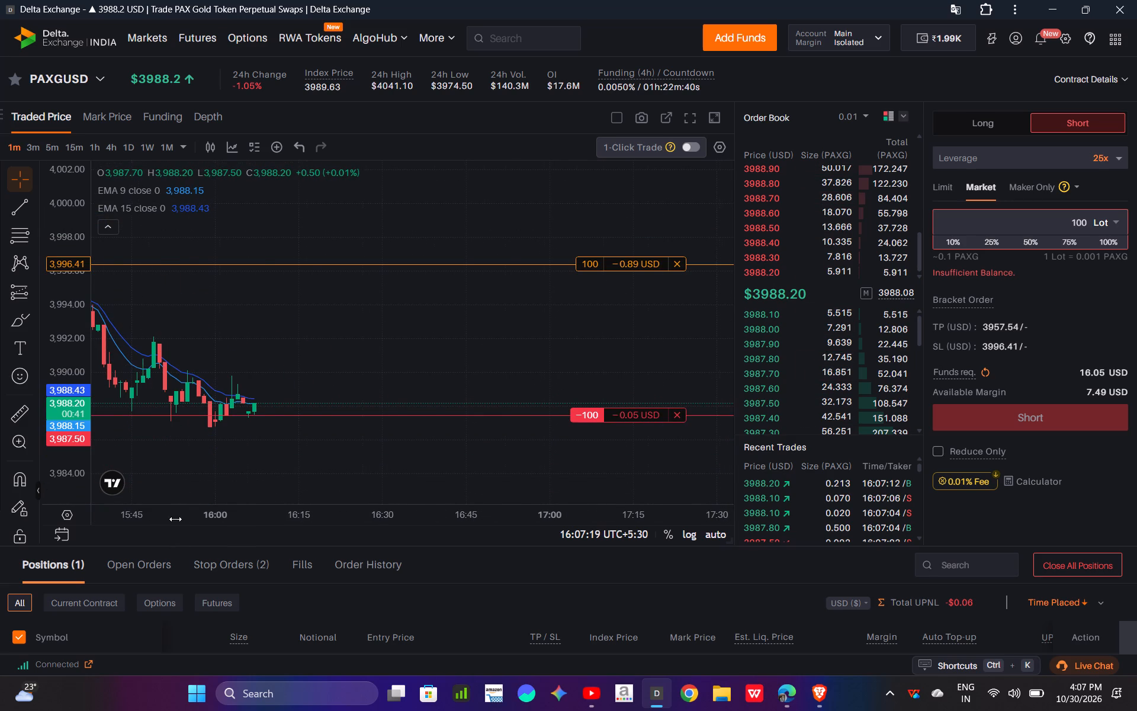
pyautogui.moveTo(175, 519); pyautogui.dragTo(377, 520)
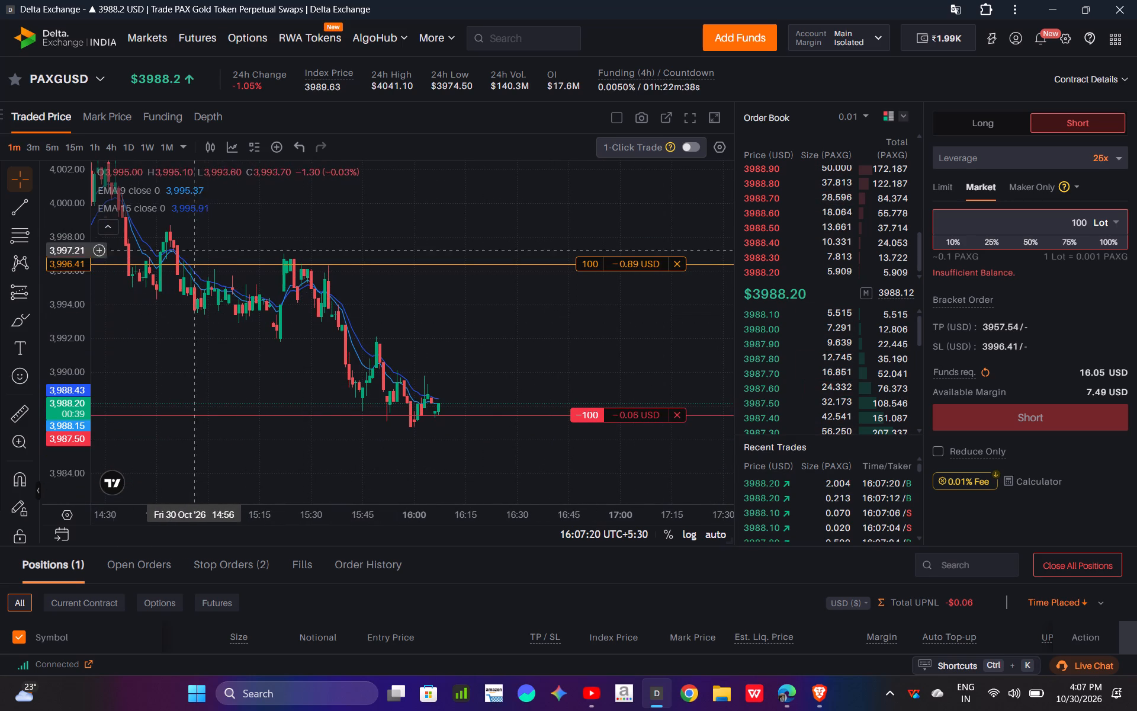
pyautogui.click(72, 143)
pyautogui.moveTo(50, 201); pyautogui.dragTo(51, 209)
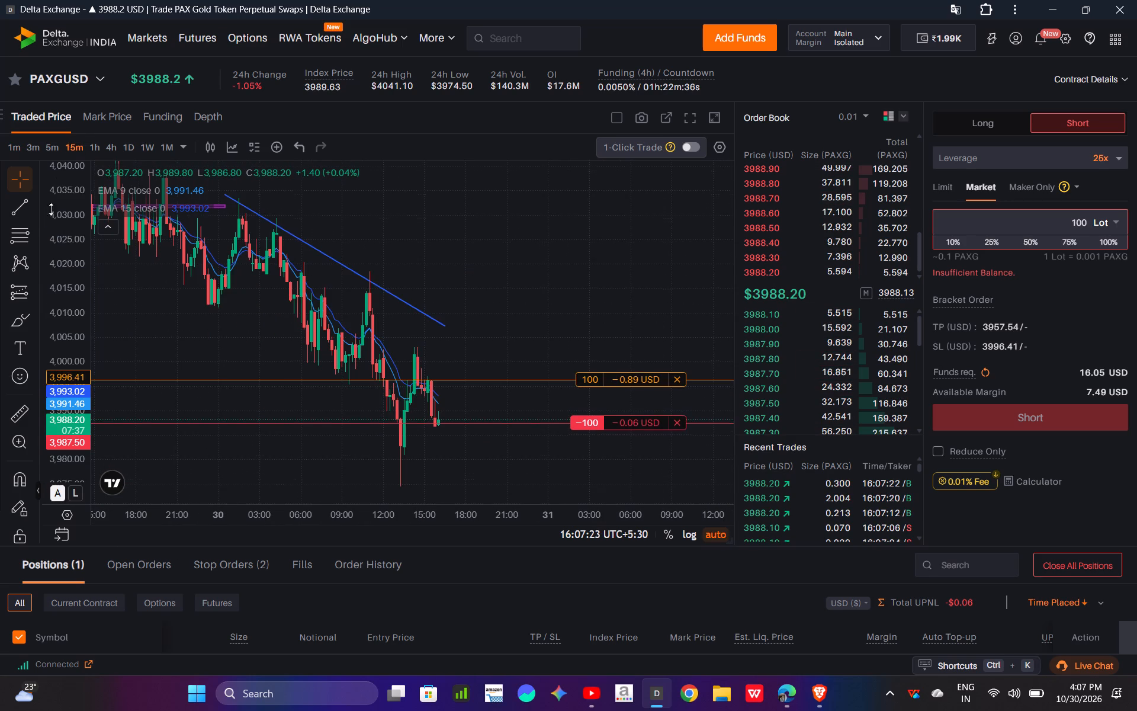
pyautogui.moveTo(51, 209); pyautogui.dragTo(65, 280)
# Measure the price distance from the short entry down to the take-profit line on the 15-minute chart.
pyautogui.moveTo(411, 420); pyautogui.dragTo(368, 364)
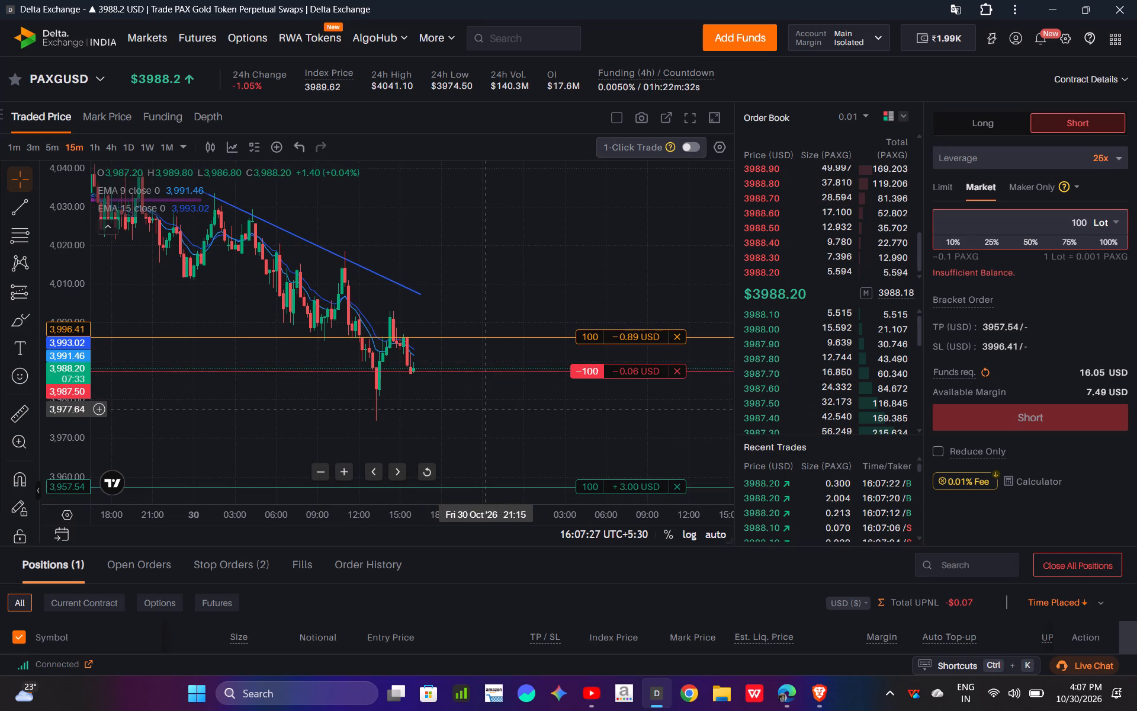
pyautogui.moveTo(484, 409); pyautogui.dragTo(440, 300)
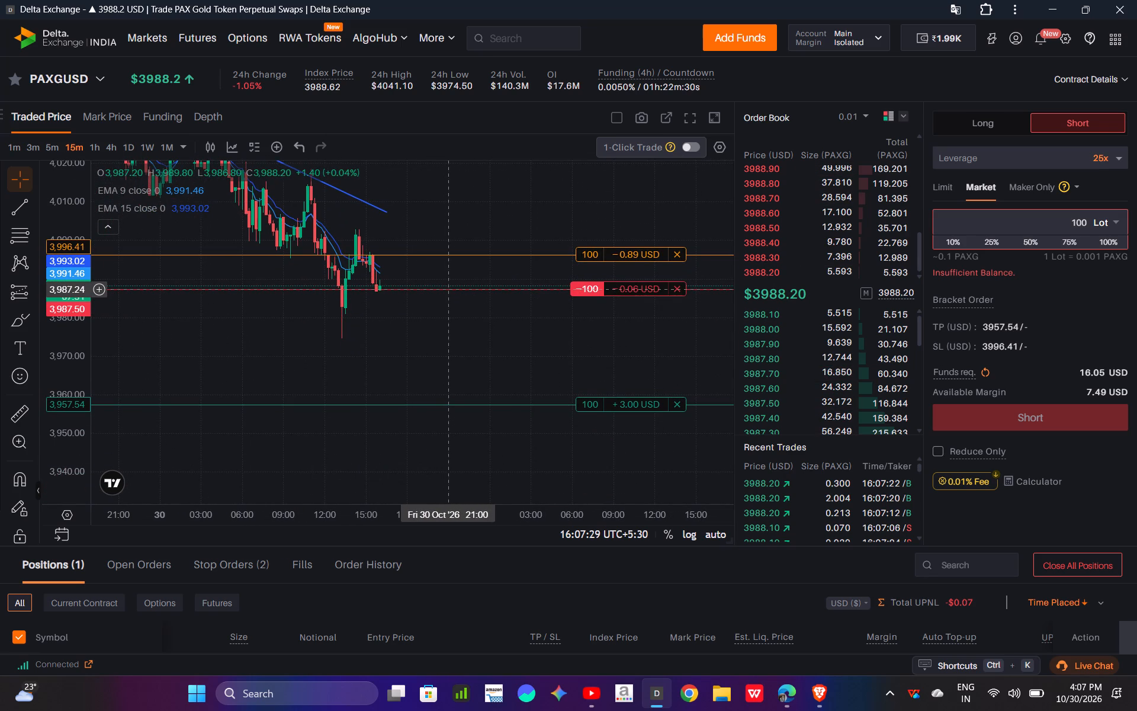
pyautogui.keyDown('shift'); pyautogui.click(448, 290); pyautogui.keyUp('shift')
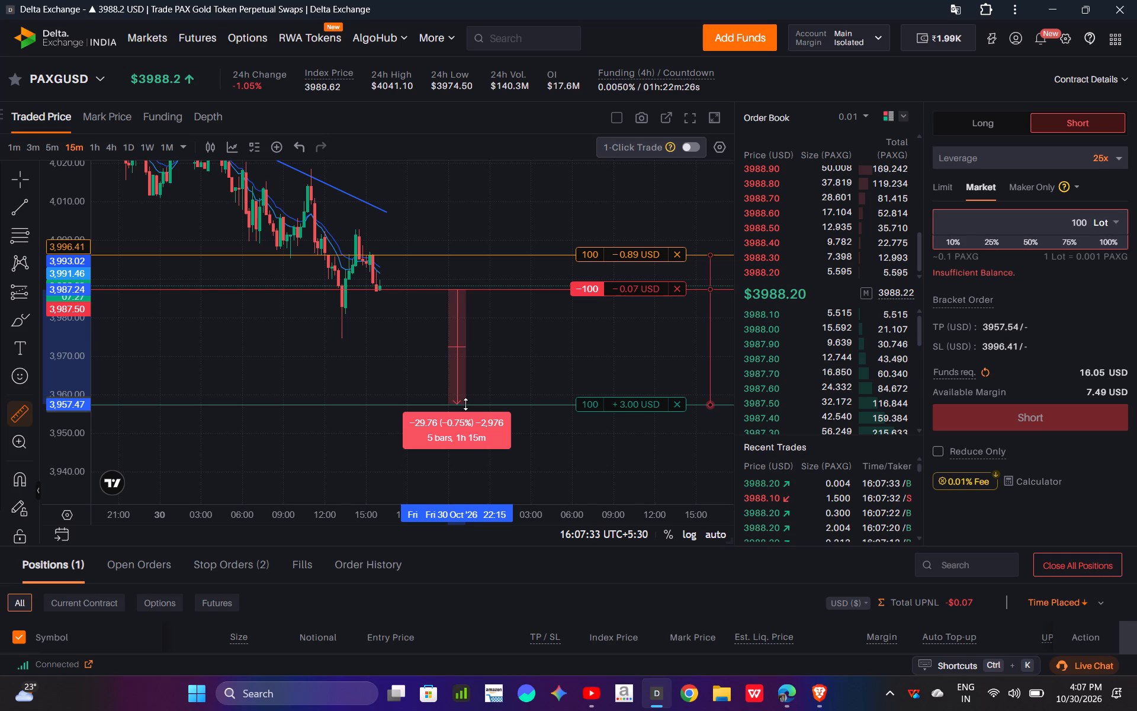
pyautogui.click(465, 404)
pyautogui.click(465, 404)
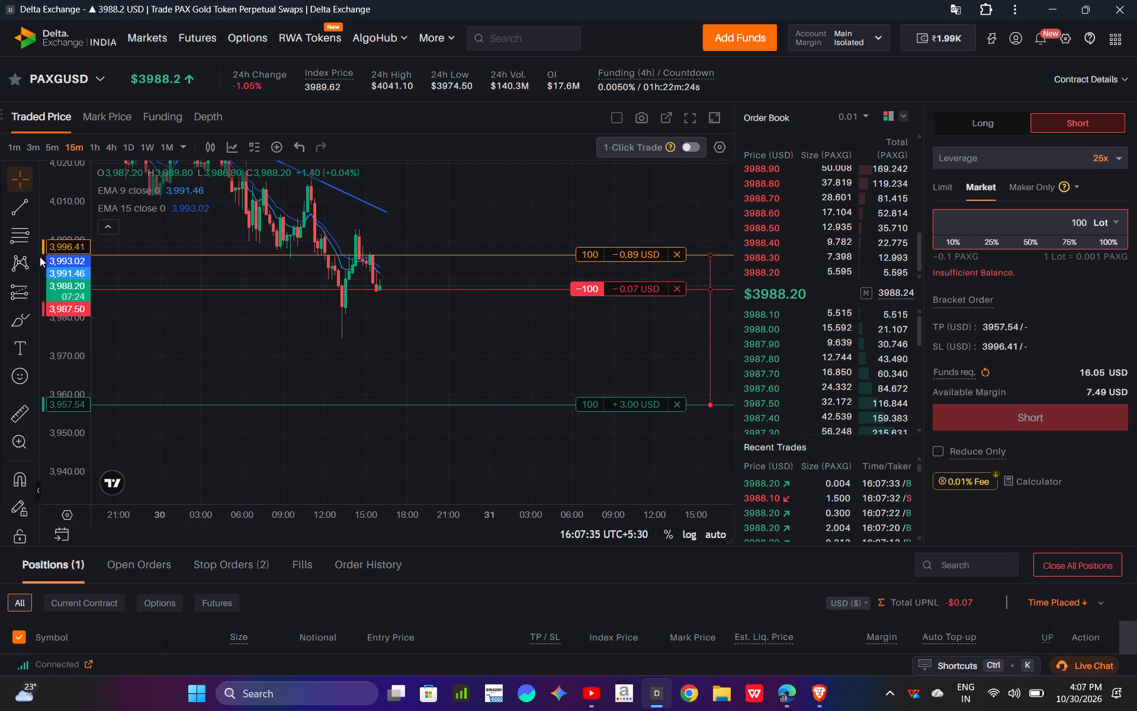
# Draw a Short Position projection at the latest candle with entry 3987.43, stop 3996.64 and target 3957.47, and extend it forward in time.
pyautogui.click(22, 289)
pyautogui.click(37, 289)
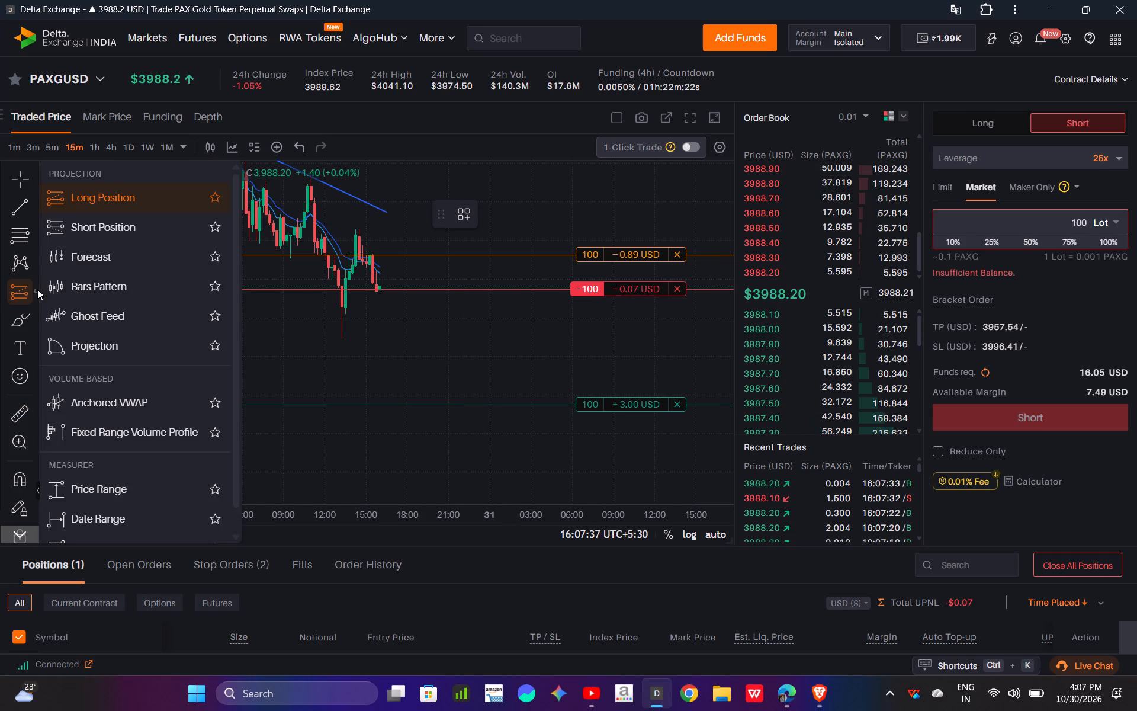
pyautogui.click(107, 238)
pyautogui.click(360, 283)
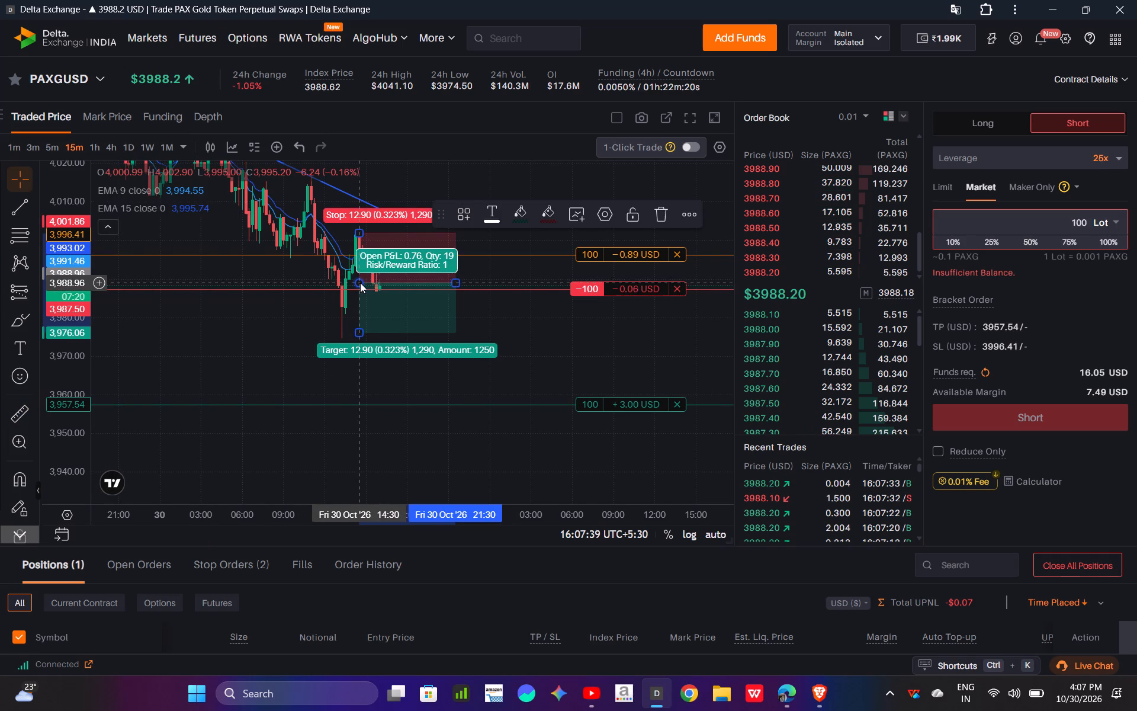
pyautogui.moveTo(360, 283); pyautogui.dragTo(374, 289)
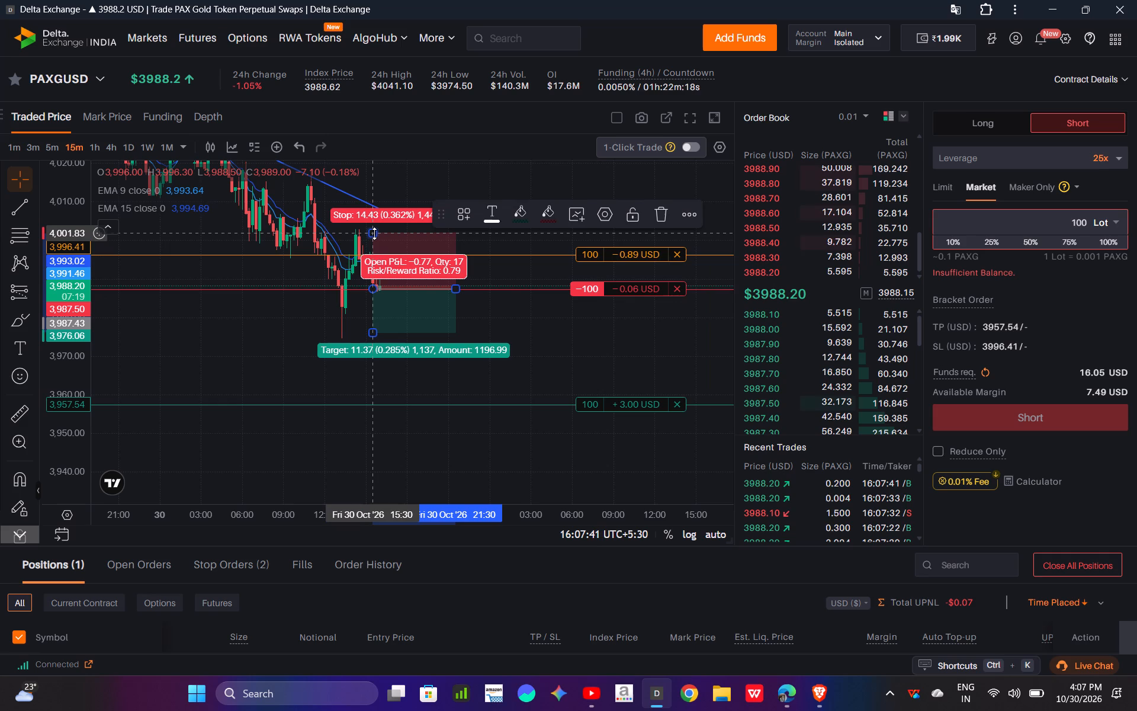
pyautogui.moveTo(374, 233); pyautogui.dragTo(402, 253)
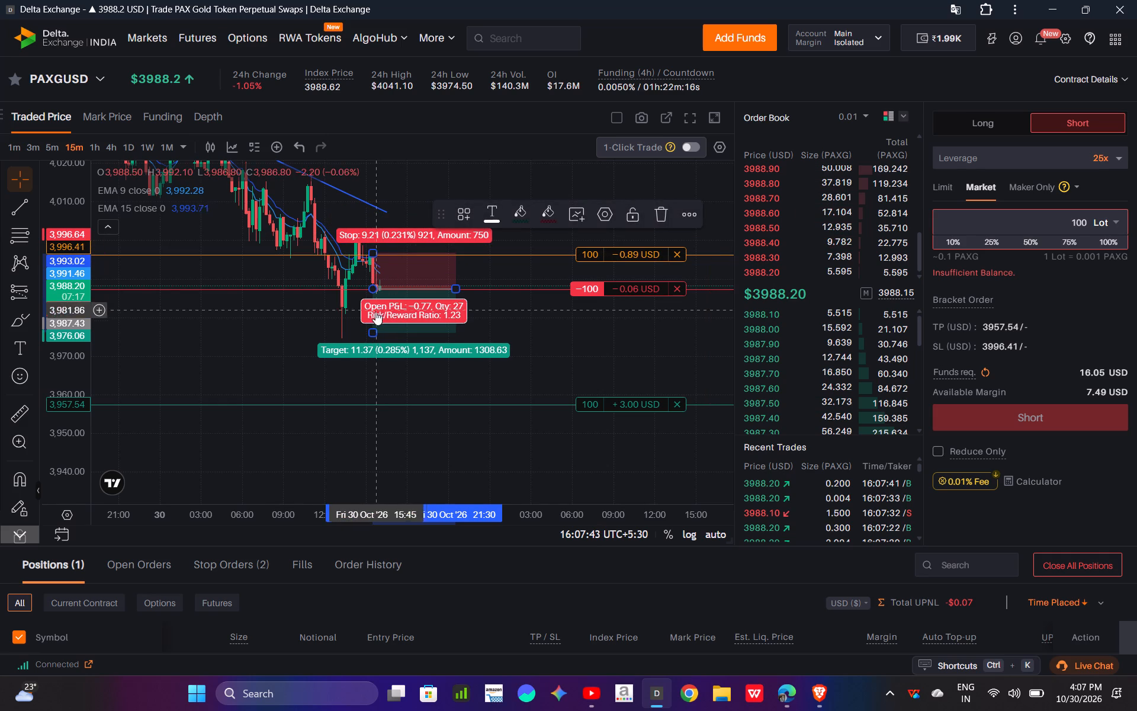
pyautogui.doubleClick(370, 328)
pyautogui.moveTo(371, 334); pyautogui.dragTo(376, 348)
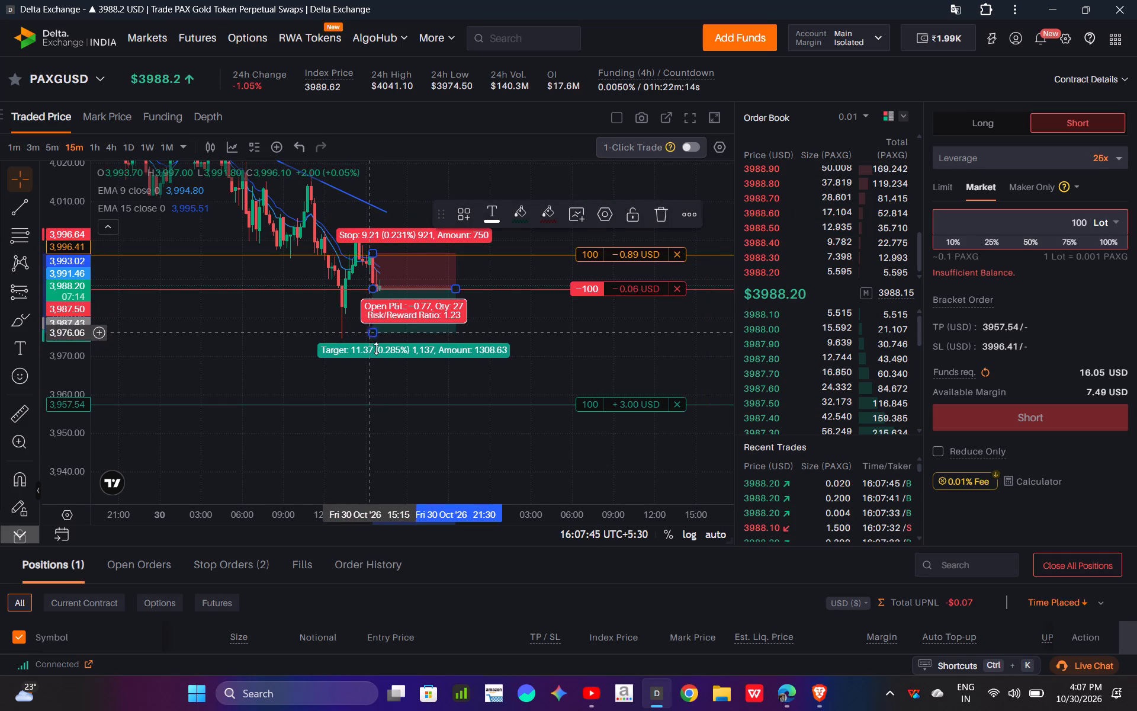
pyautogui.moveTo(376, 348); pyautogui.dragTo(454, 402)
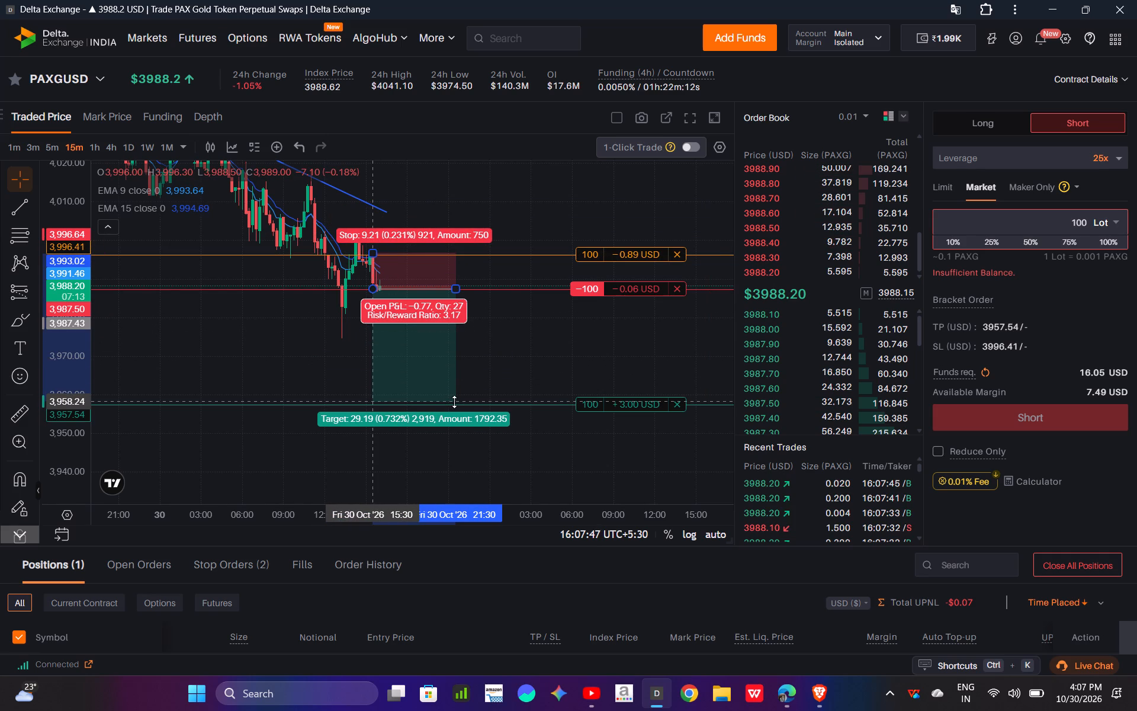
pyautogui.moveTo(454, 402); pyautogui.dragTo(454, 404)
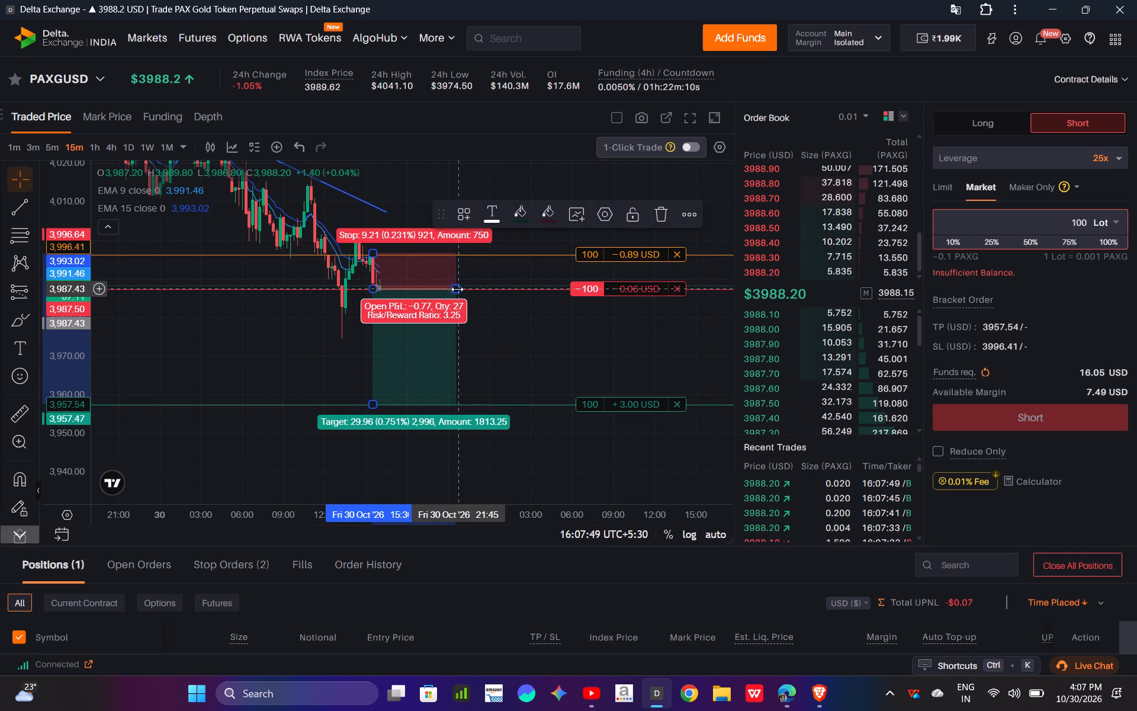
pyautogui.moveTo(457, 289); pyautogui.dragTo(483, 289)
pyautogui.click(498, 278)
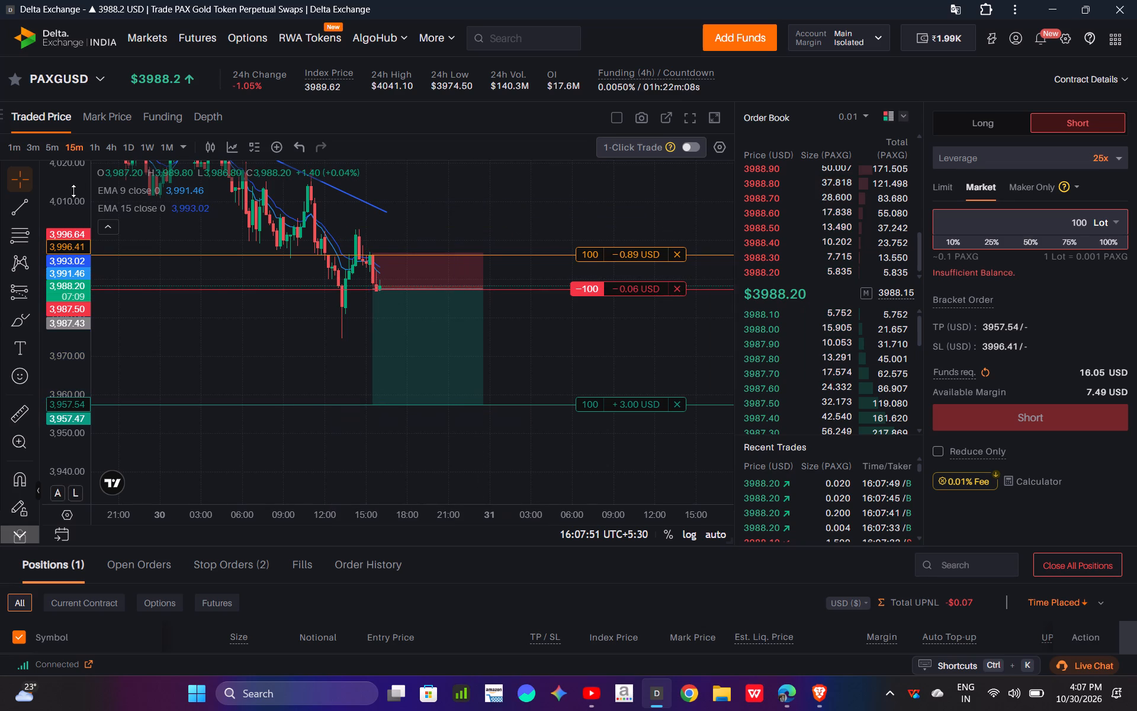
# Examine the short position's levels against the broader PAXGUSD trend on the 1-hour, 4-hour, daily and weekly charts.
pyautogui.click(93, 153)
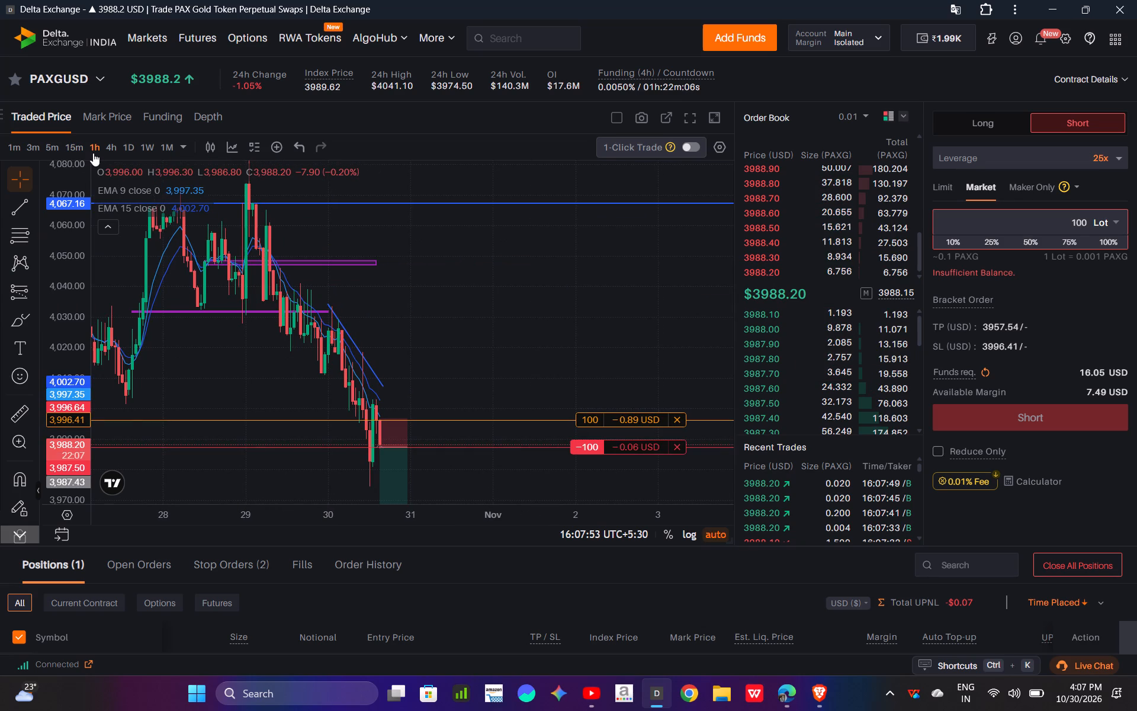
pyautogui.moveTo(59, 215); pyautogui.dragTo(64, 313)
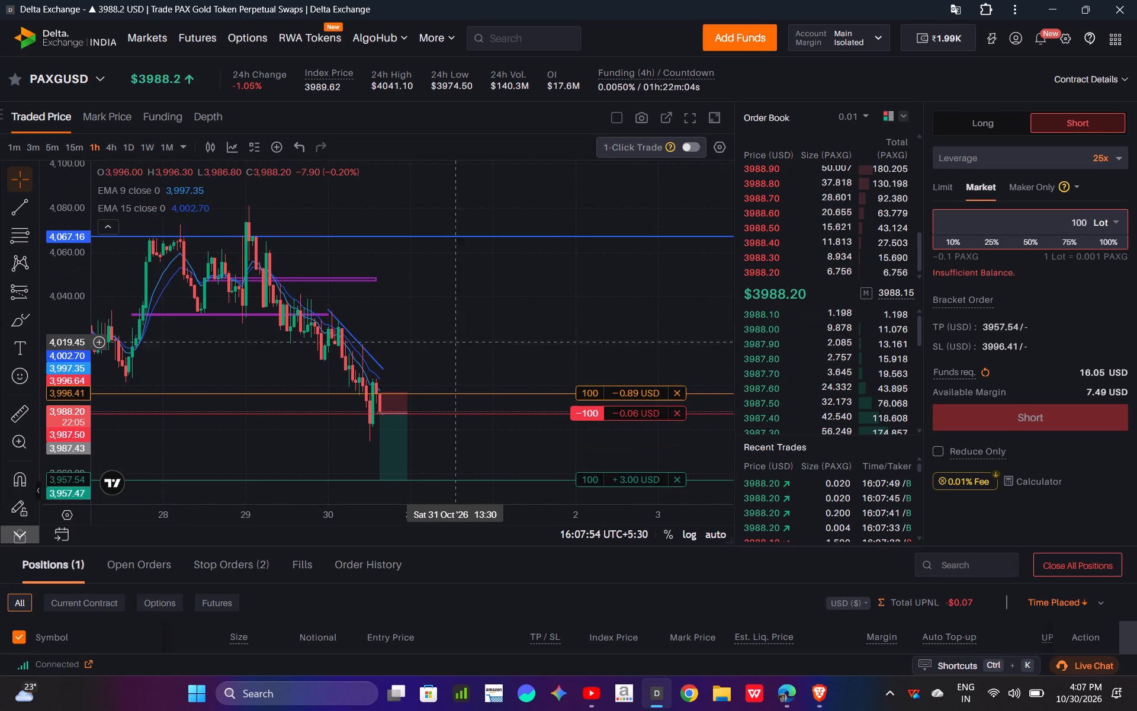
pyautogui.moveTo(470, 349); pyautogui.dragTo(534, 278)
pyautogui.keyDown('shift'); pyautogui.click(468, 280); pyautogui.keyUp('shift')
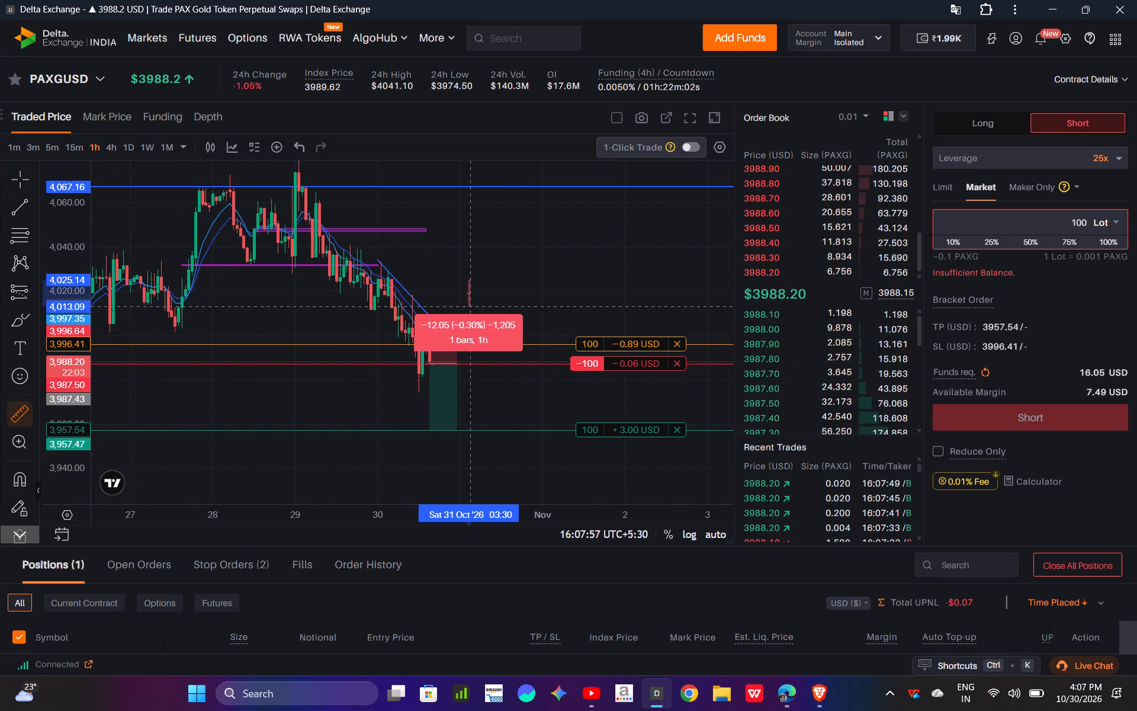
pyautogui.doubleClick(493, 378)
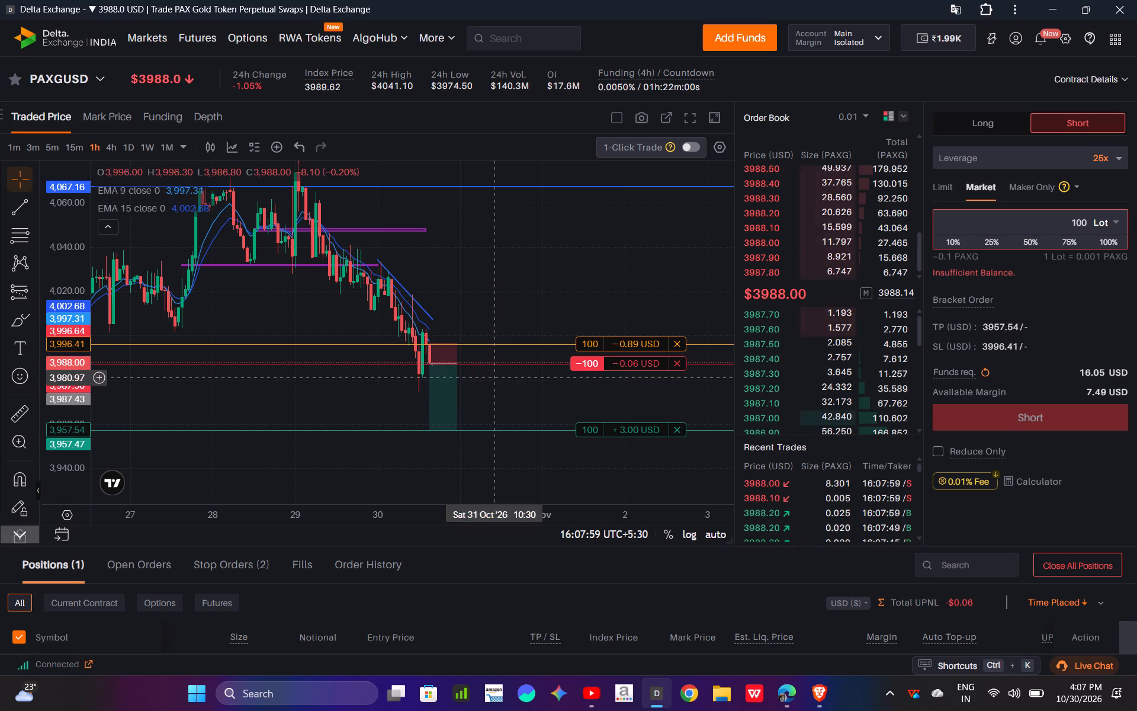
pyautogui.click(114, 152)
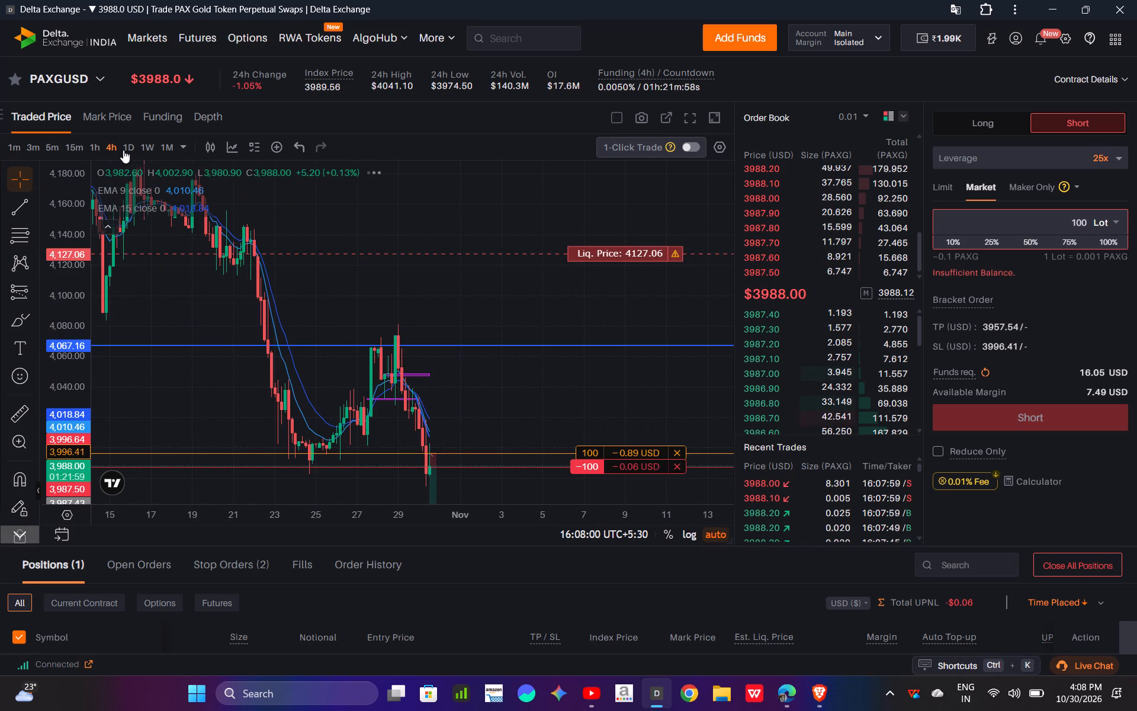
pyautogui.click(131, 148)
pyautogui.click(147, 148)
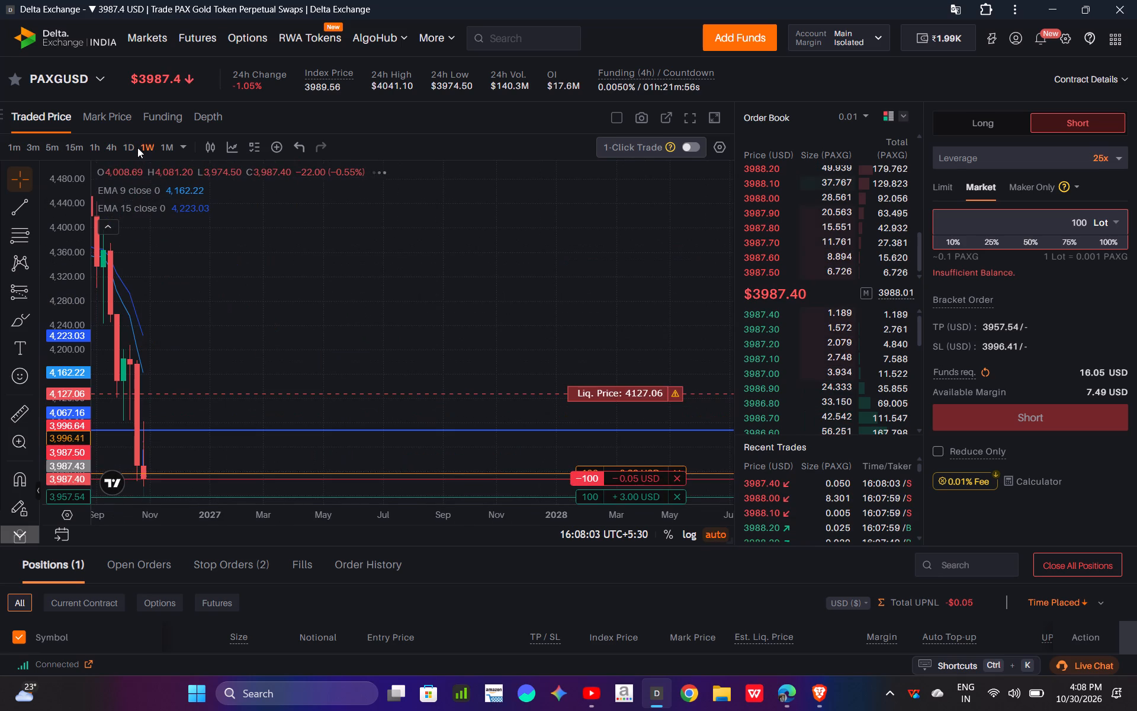
# Examine the PAXGUSD decline and the short position's levels on the weekly, daily and 4-hour charts.
pyautogui.click(121, 149)
pyautogui.moveTo(57, 192); pyautogui.dragTo(109, 344)
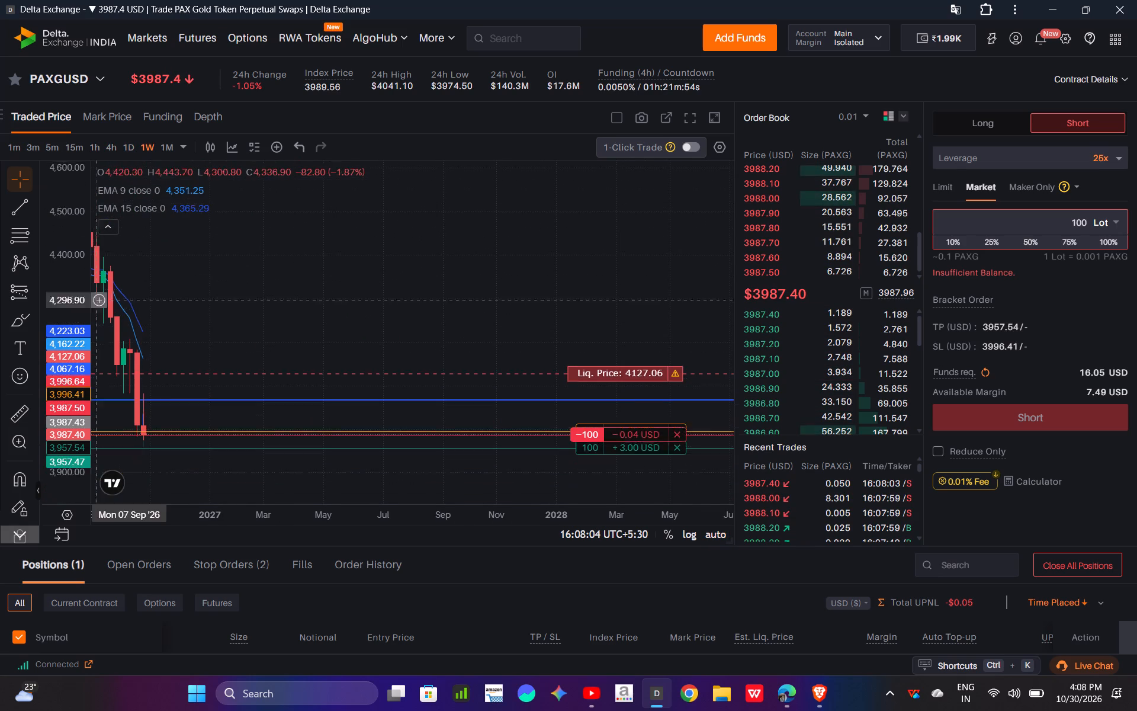
pyautogui.moveTo(109, 344); pyautogui.dragTo(118, 368)
pyautogui.moveTo(265, 518); pyautogui.dragTo(497, 511)
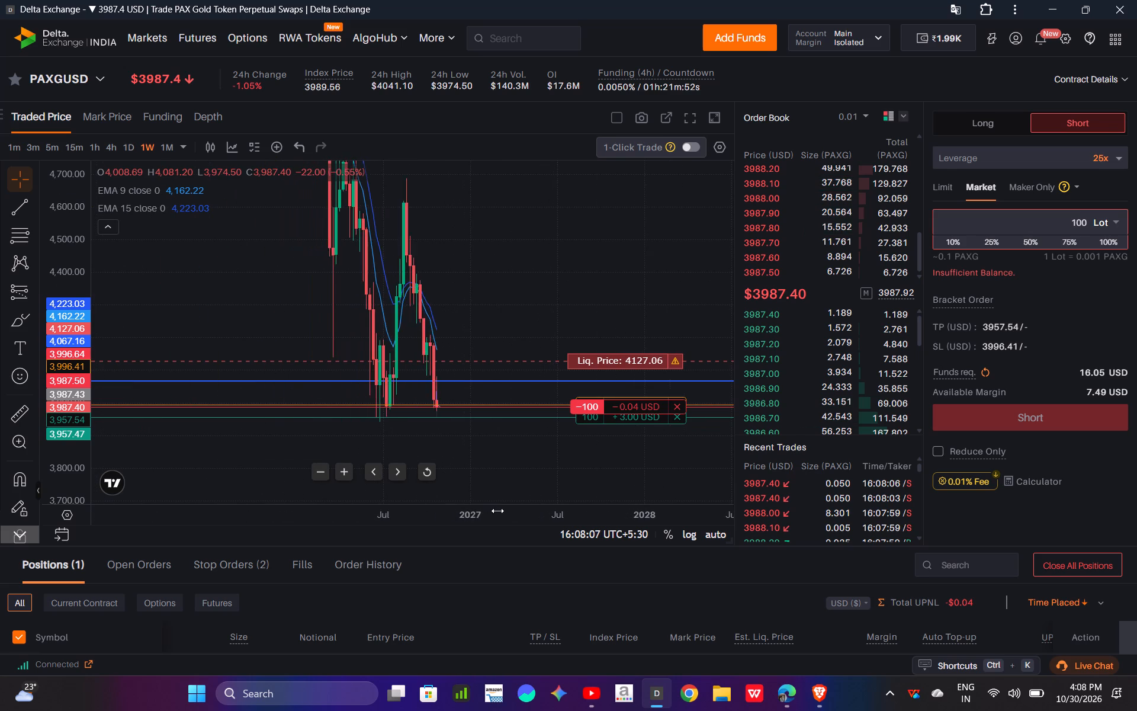
pyautogui.moveTo(497, 511); pyautogui.dragTo(376, 501)
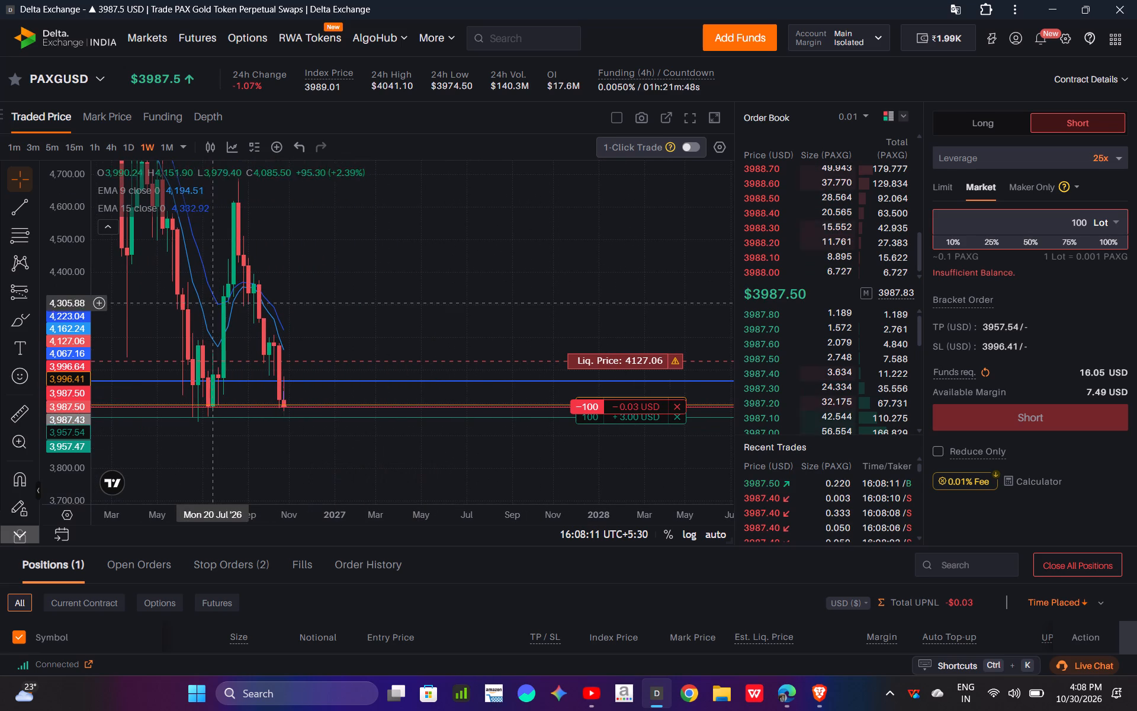
pyautogui.click(125, 148)
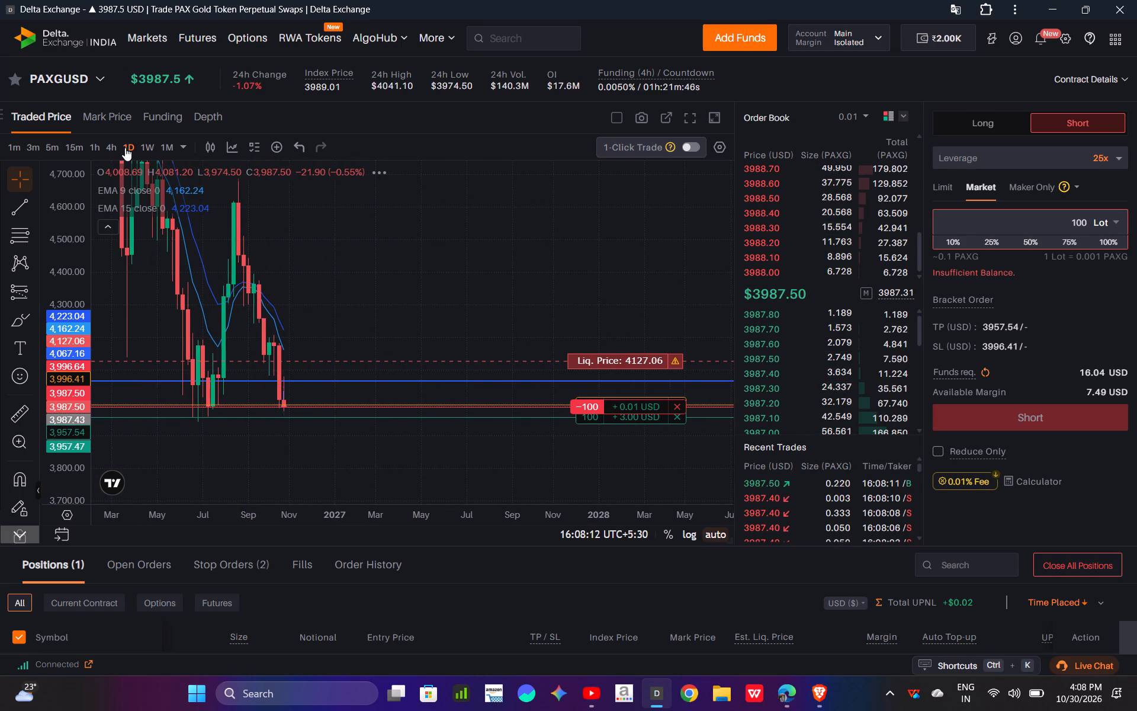
pyautogui.click(117, 148)
pyautogui.click(113, 146)
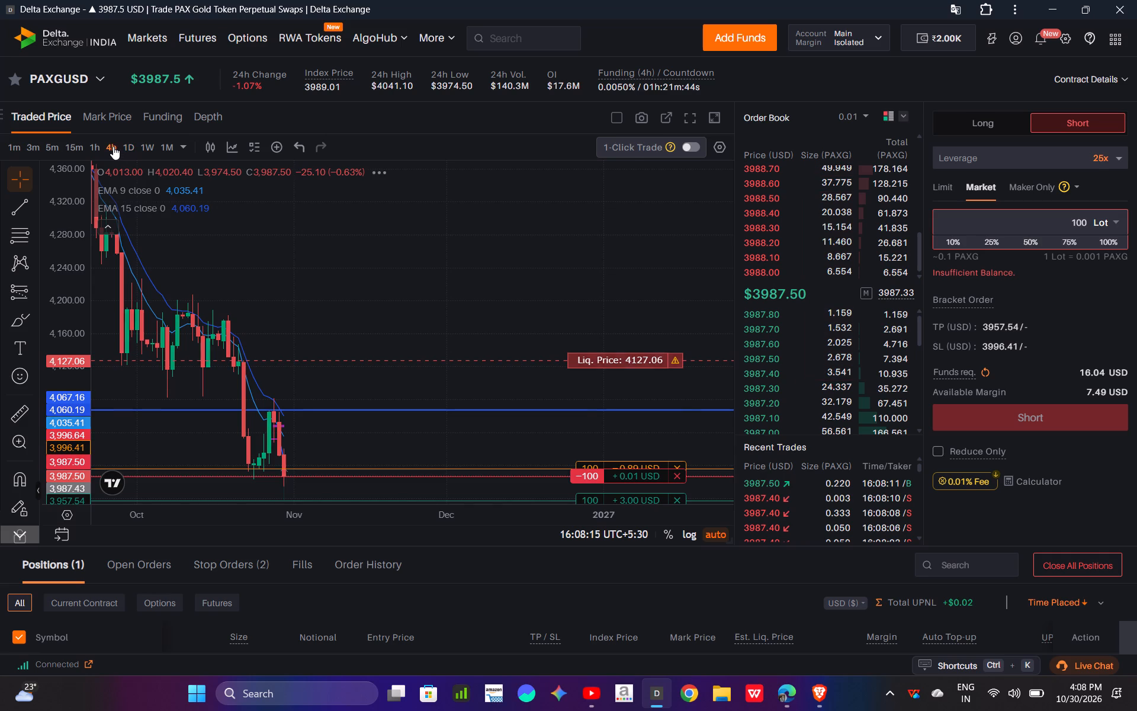
# Examine the short position's stop and target zones on the 1-hour, 15-minute, 5-minute and 3-minute charts, ending on 15 minutes.
pyautogui.click(97, 148)
pyautogui.click(75, 147)
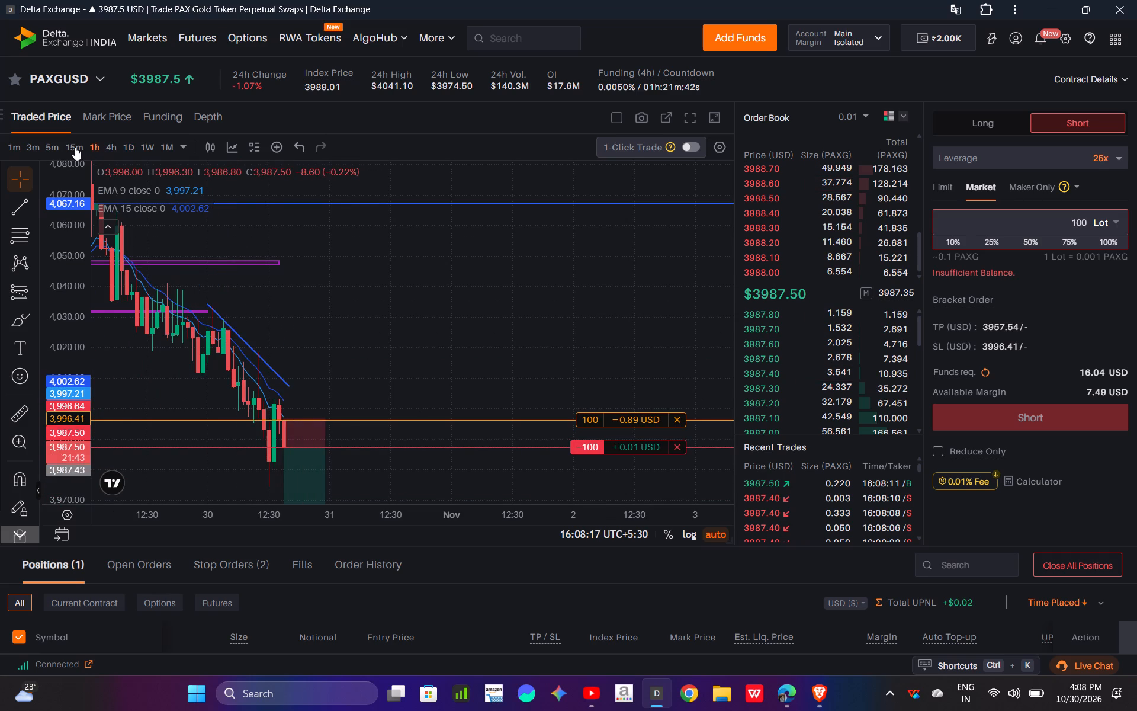
pyautogui.click(53, 149)
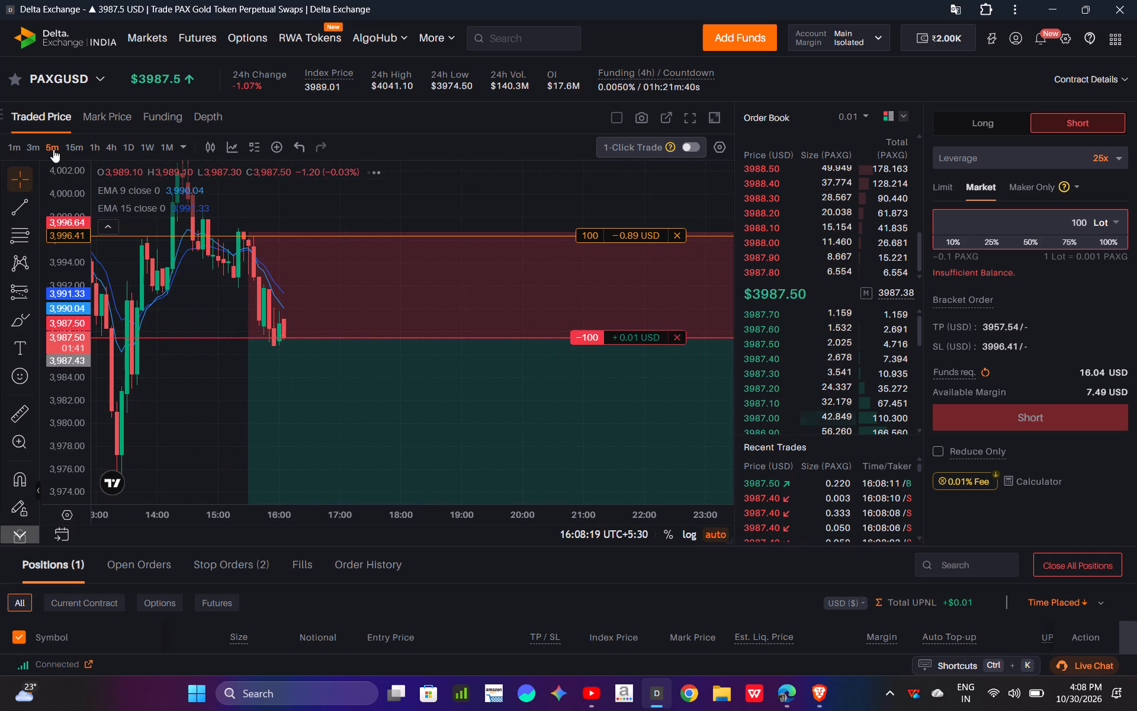
pyautogui.moveTo(49, 184); pyautogui.dragTo(57, 245)
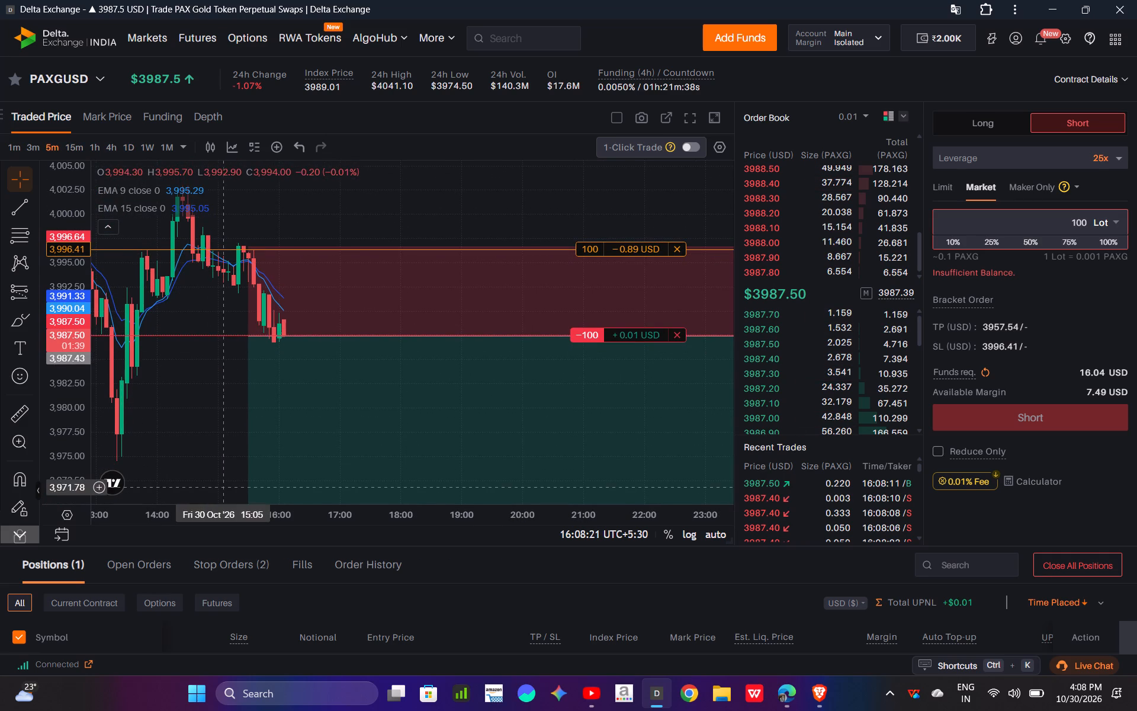
pyautogui.moveTo(251, 519); pyautogui.dragTo(332, 509)
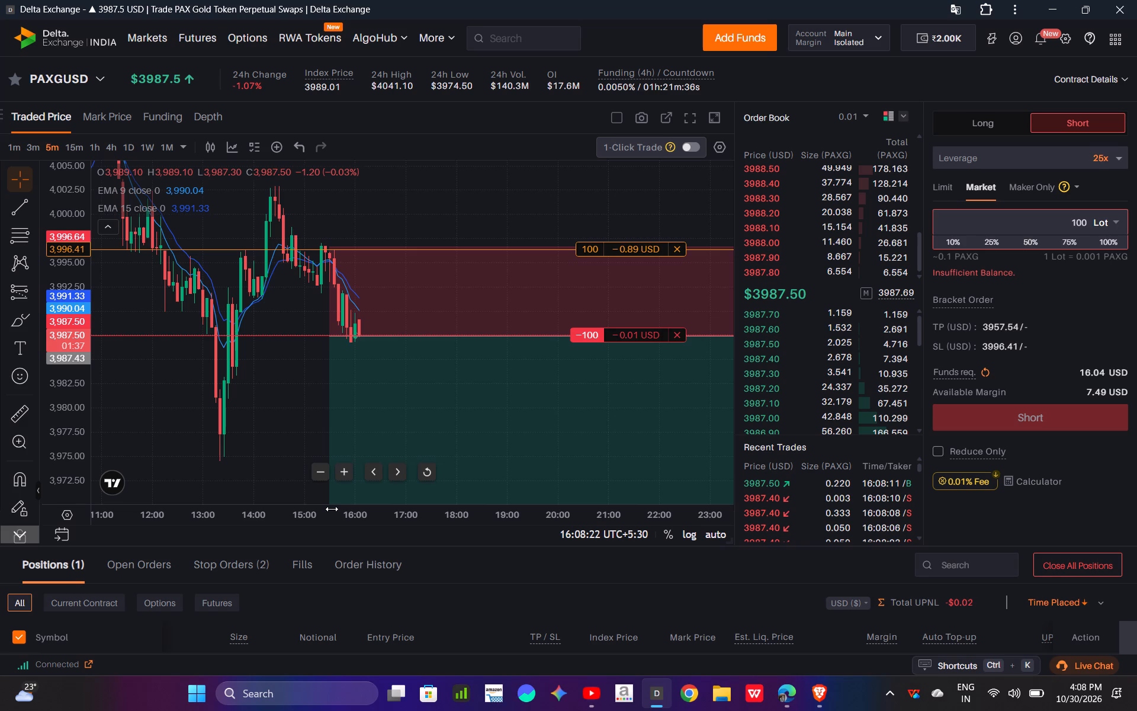
pyautogui.moveTo(332, 509); pyautogui.dragTo(284, 504)
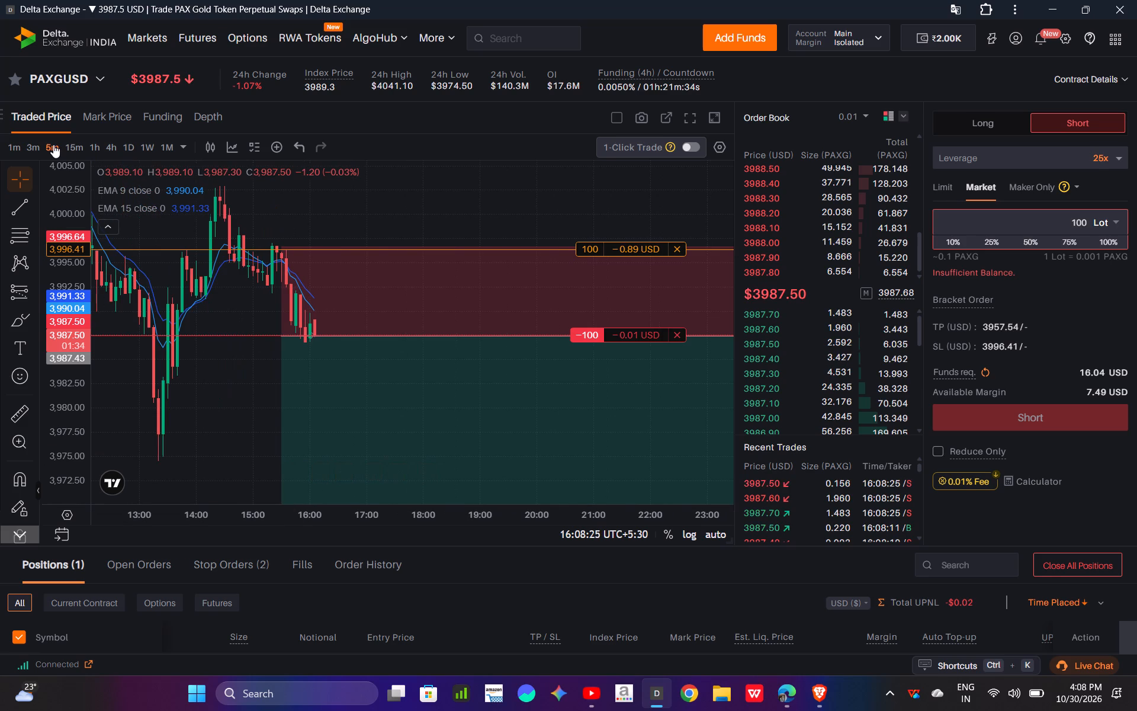
pyautogui.click(38, 145)
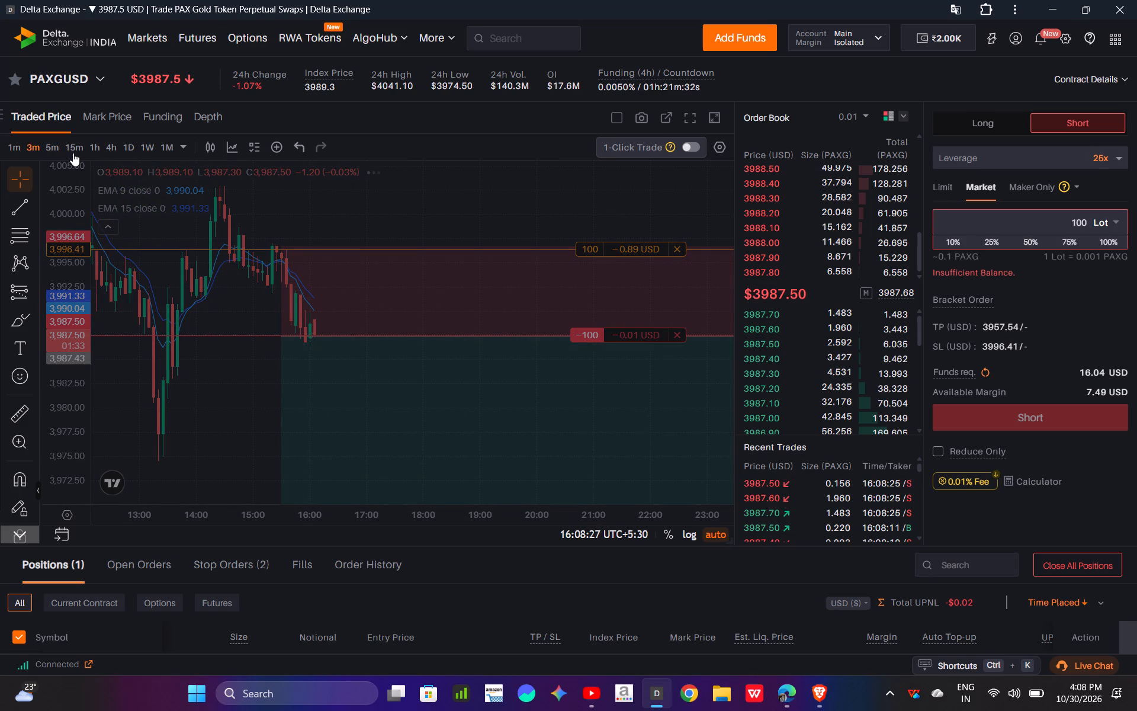
pyautogui.click(66, 148)
pyautogui.moveTo(59, 232); pyautogui.dragTo(63, 292)
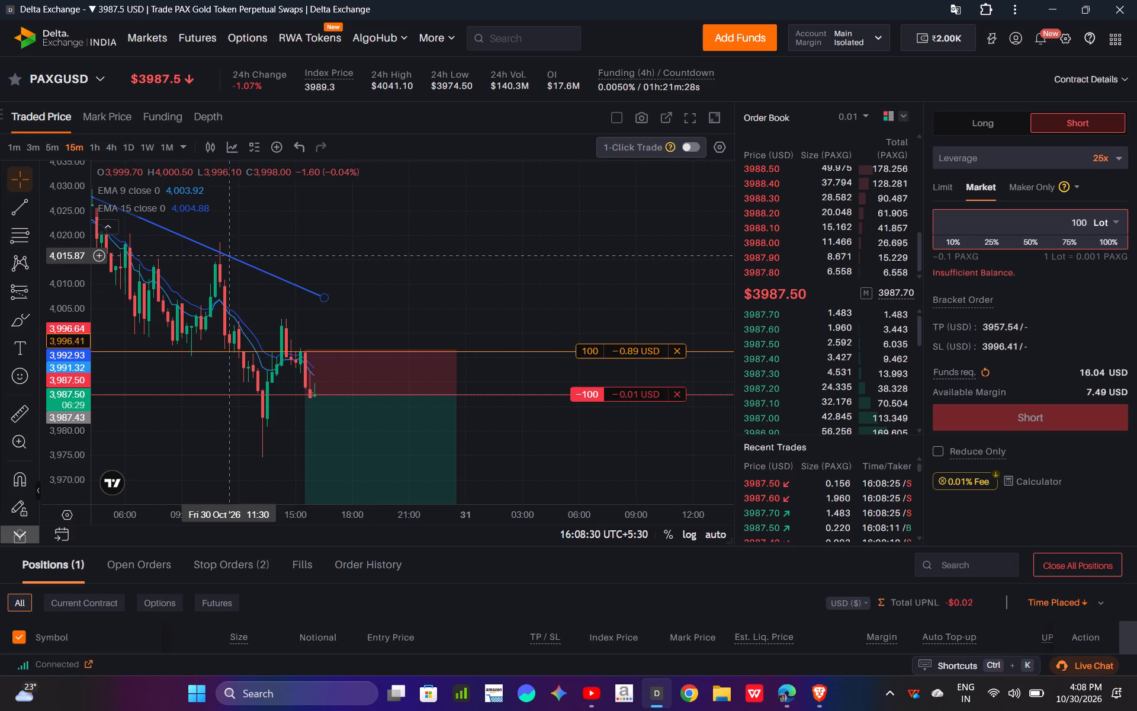
pyautogui.moveTo(330, 257); pyautogui.dragTo(372, 183)
pyautogui.moveTo(436, 213); pyautogui.dragTo(433, 192)
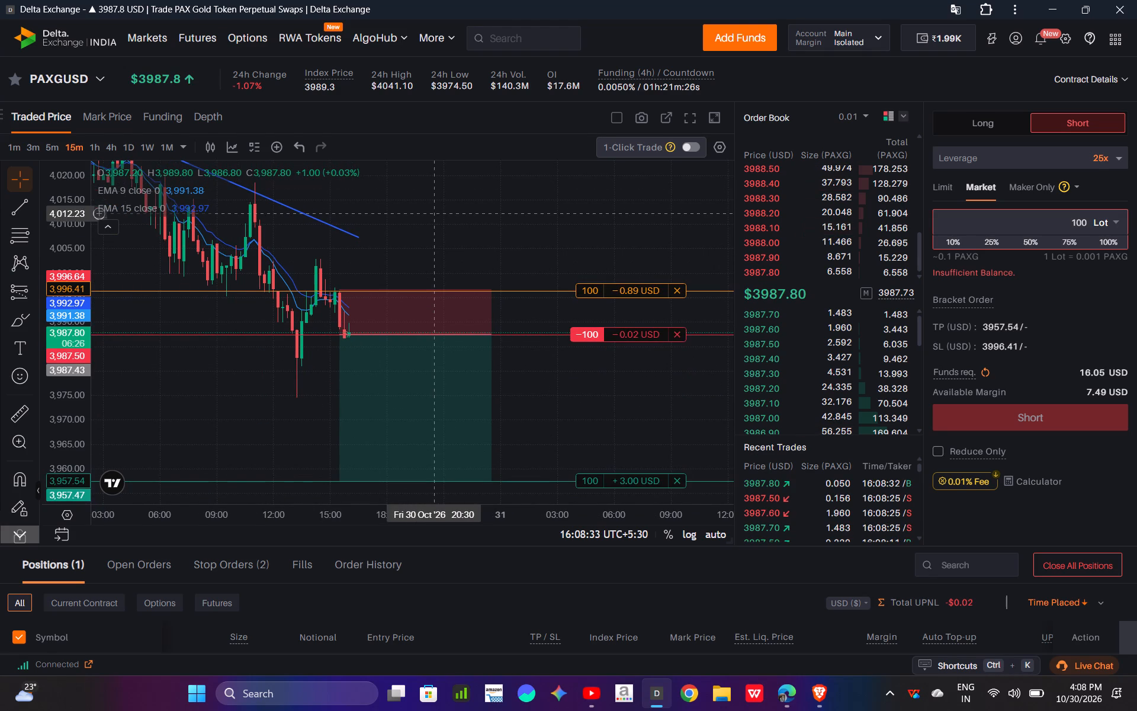
pyautogui.moveTo(433, 192); pyautogui.dragTo(429, 171)
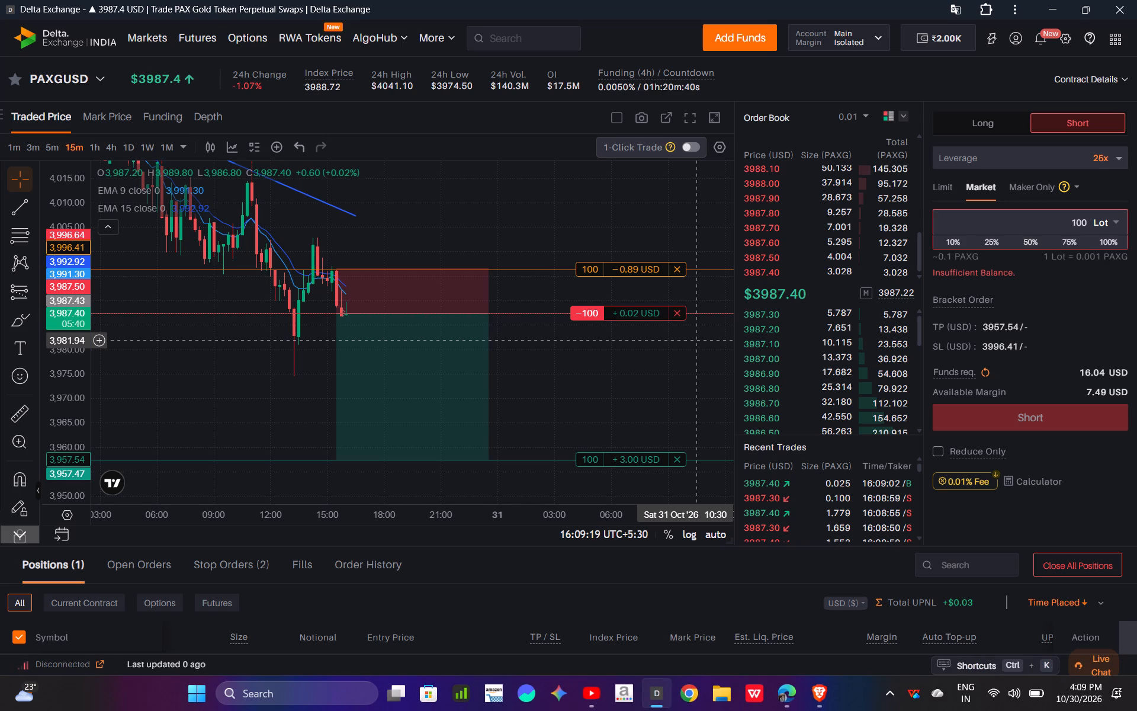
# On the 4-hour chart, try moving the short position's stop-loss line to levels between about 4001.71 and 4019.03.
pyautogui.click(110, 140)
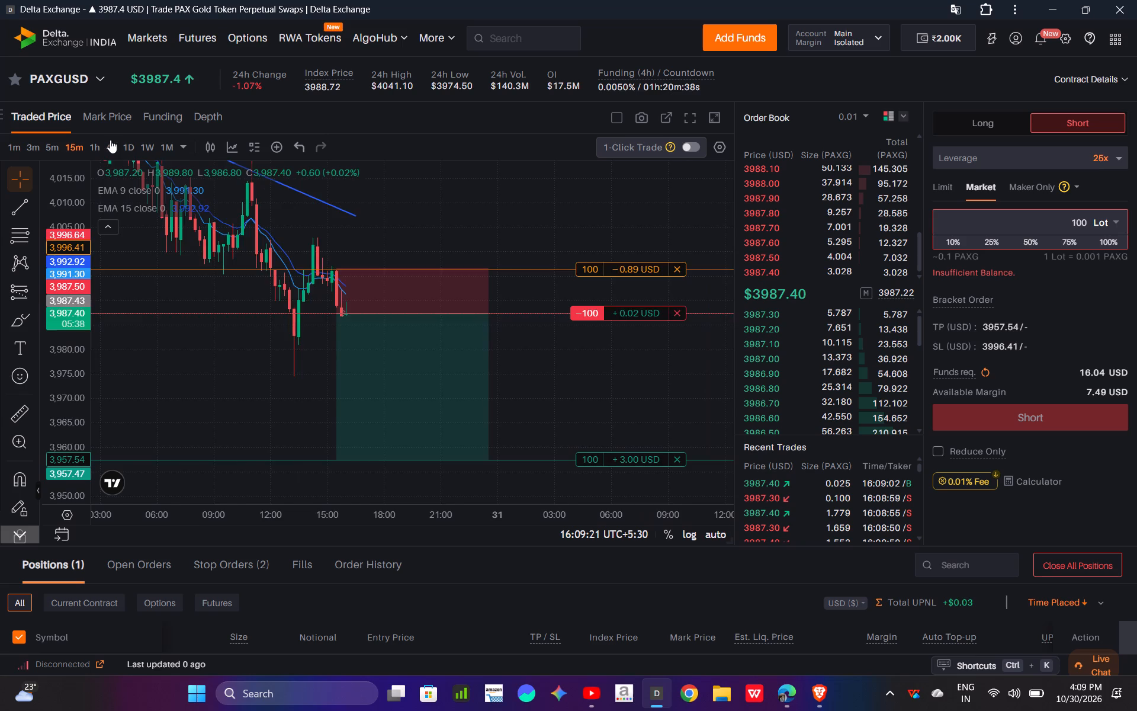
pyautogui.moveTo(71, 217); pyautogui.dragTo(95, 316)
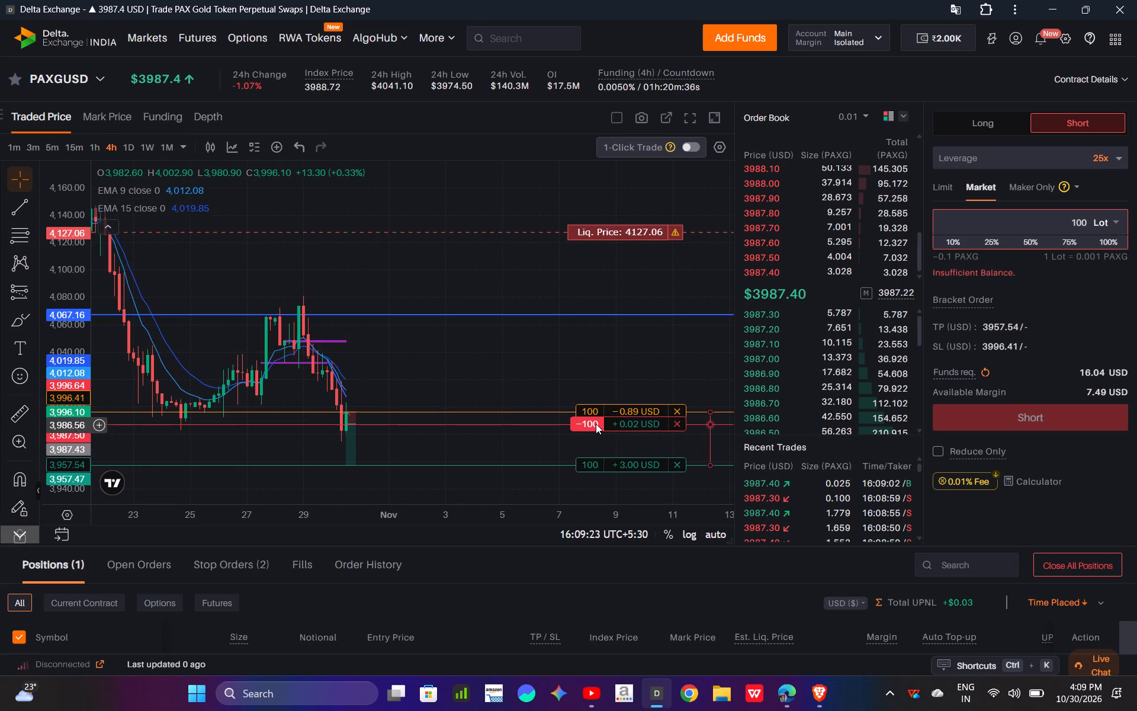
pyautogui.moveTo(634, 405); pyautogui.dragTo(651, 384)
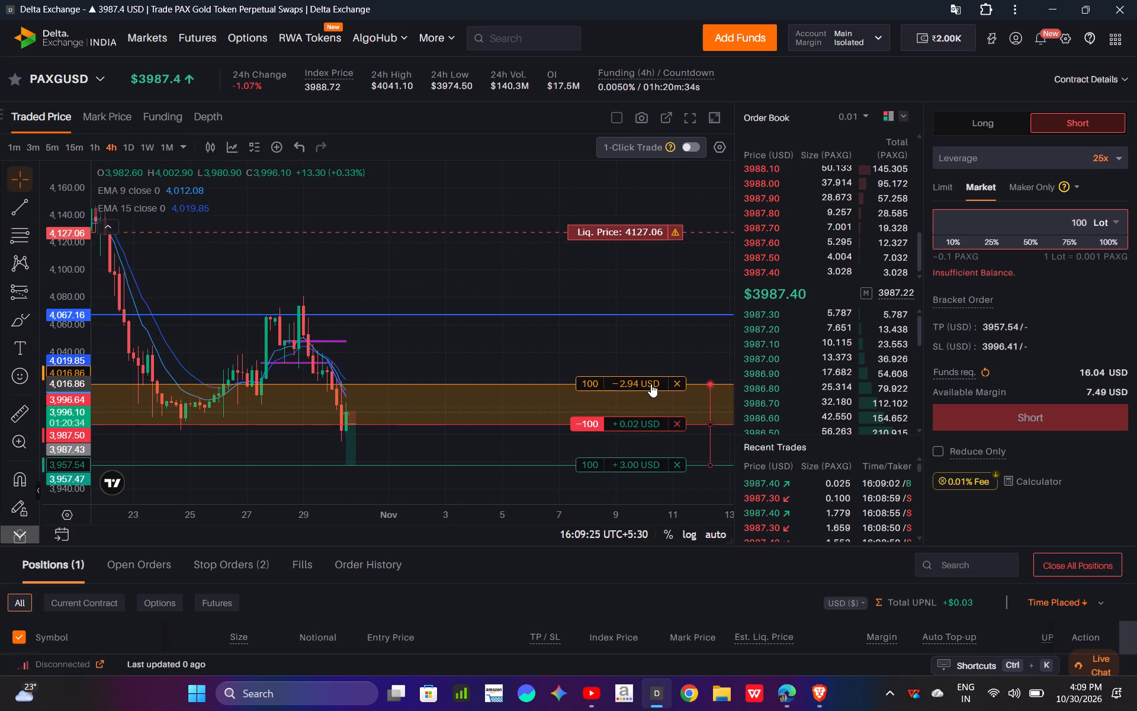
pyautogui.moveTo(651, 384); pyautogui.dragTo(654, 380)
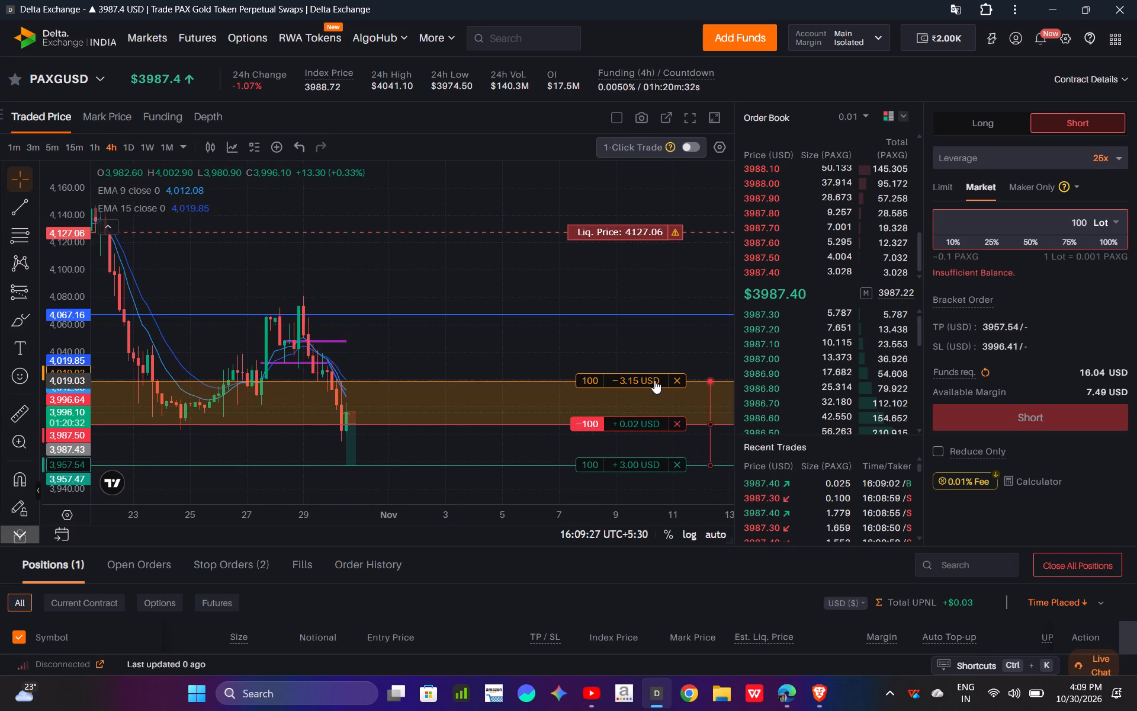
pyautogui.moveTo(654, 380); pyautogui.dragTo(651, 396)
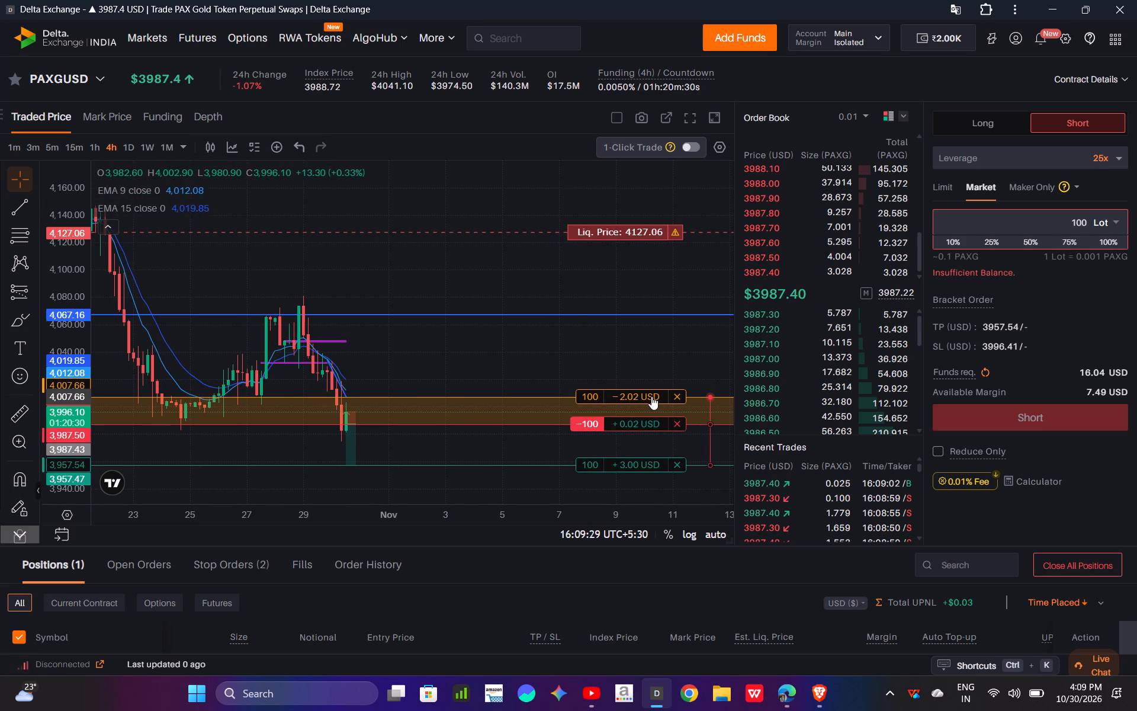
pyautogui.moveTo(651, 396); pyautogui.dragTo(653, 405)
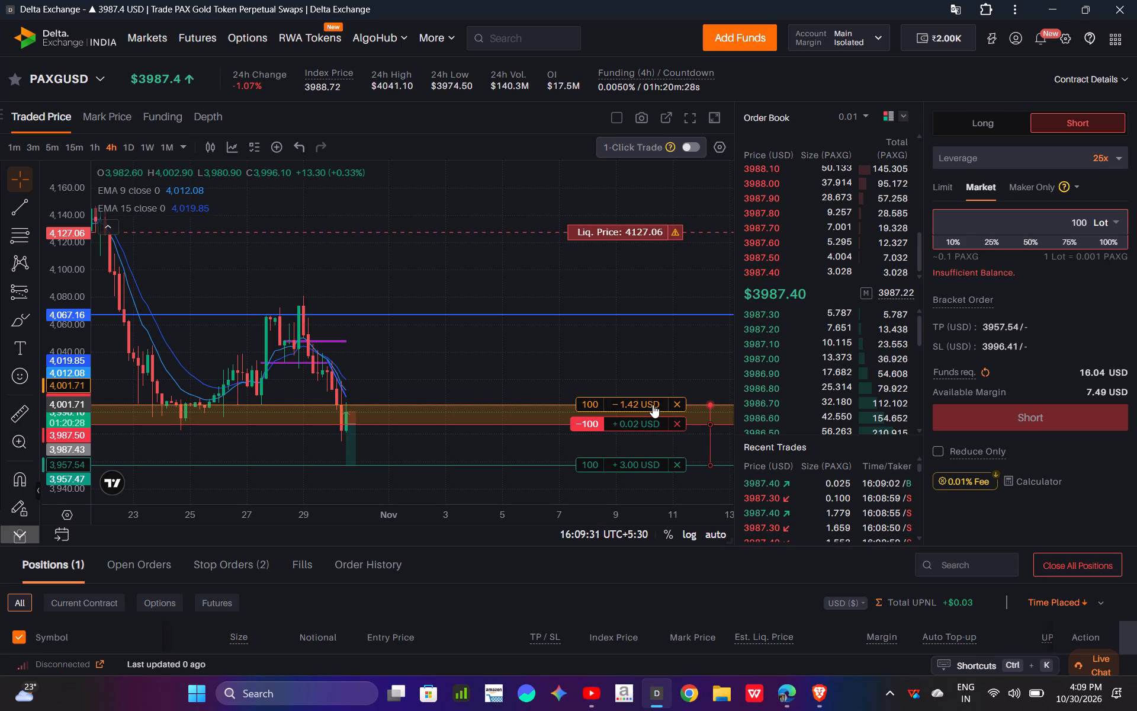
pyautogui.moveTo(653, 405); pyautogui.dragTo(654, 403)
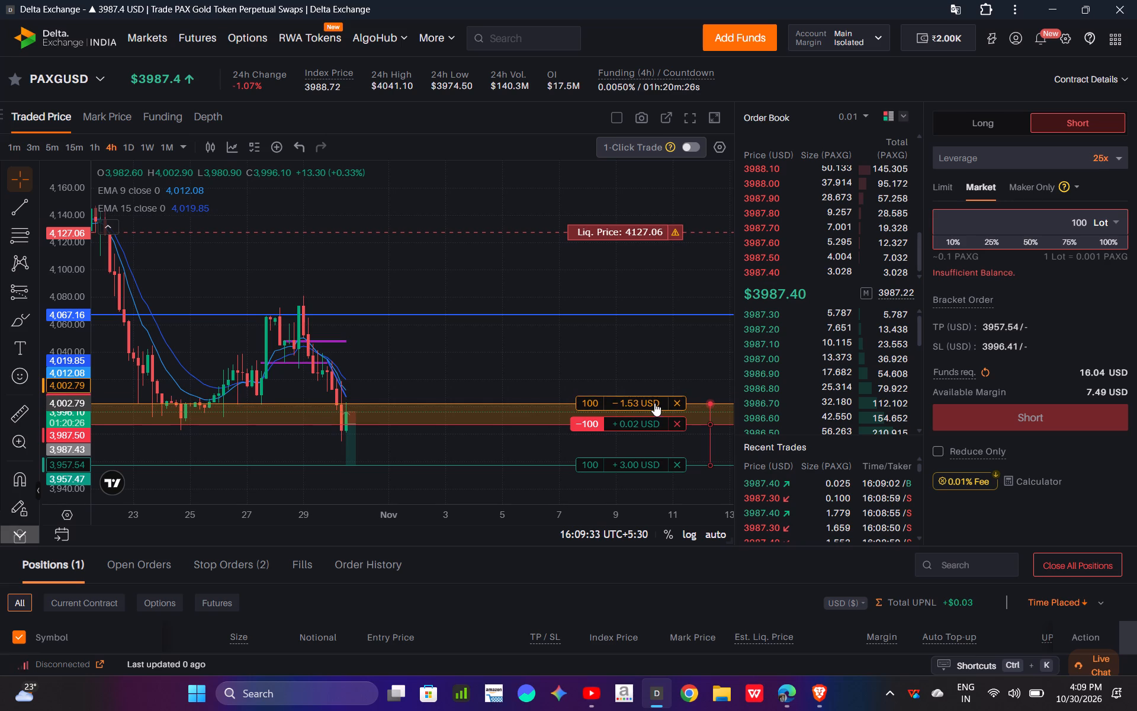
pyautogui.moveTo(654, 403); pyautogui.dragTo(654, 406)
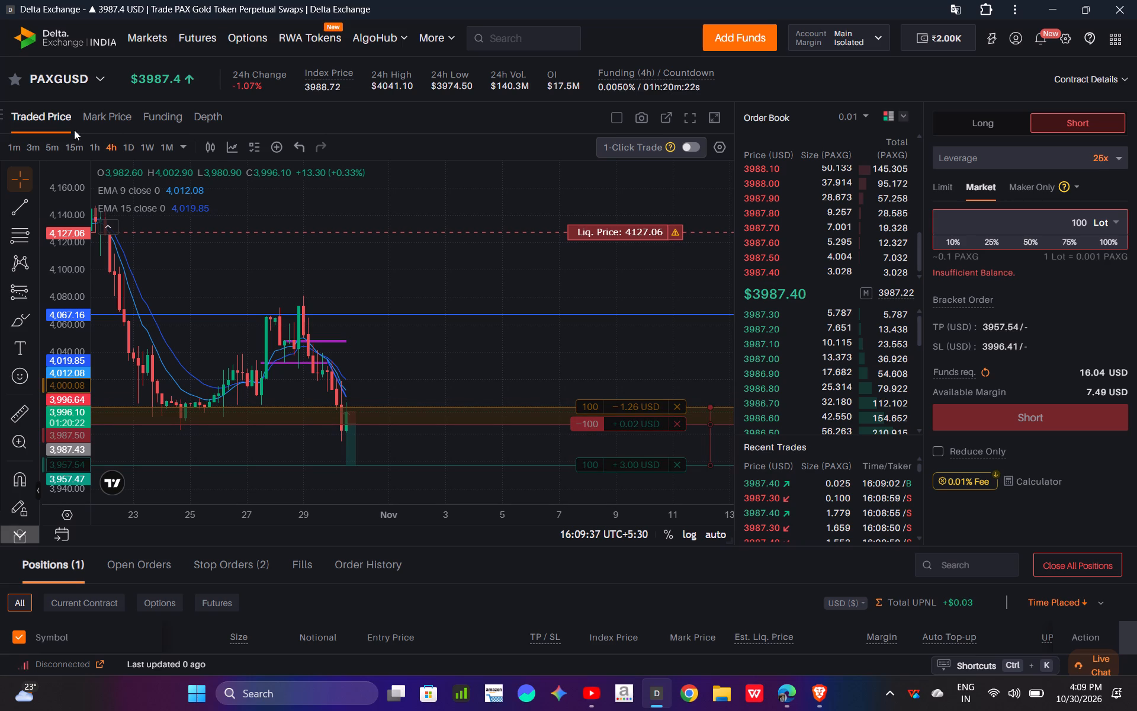
# Examine the short position's stop and target zones on the 15-minute PAXGUSD chart.
pyautogui.moveTo(85, 148); pyautogui.dragTo(62, 148)
pyautogui.click(62, 148)
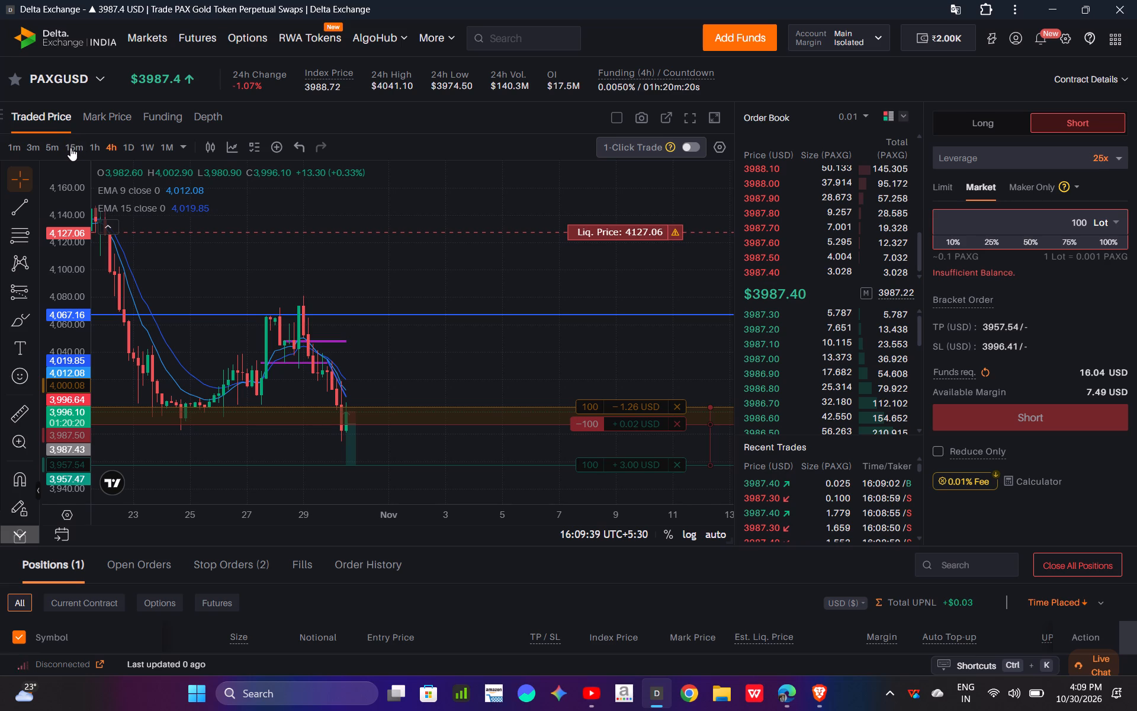
pyautogui.click(70, 148)
pyautogui.moveTo(56, 181); pyautogui.dragTo(59, 202)
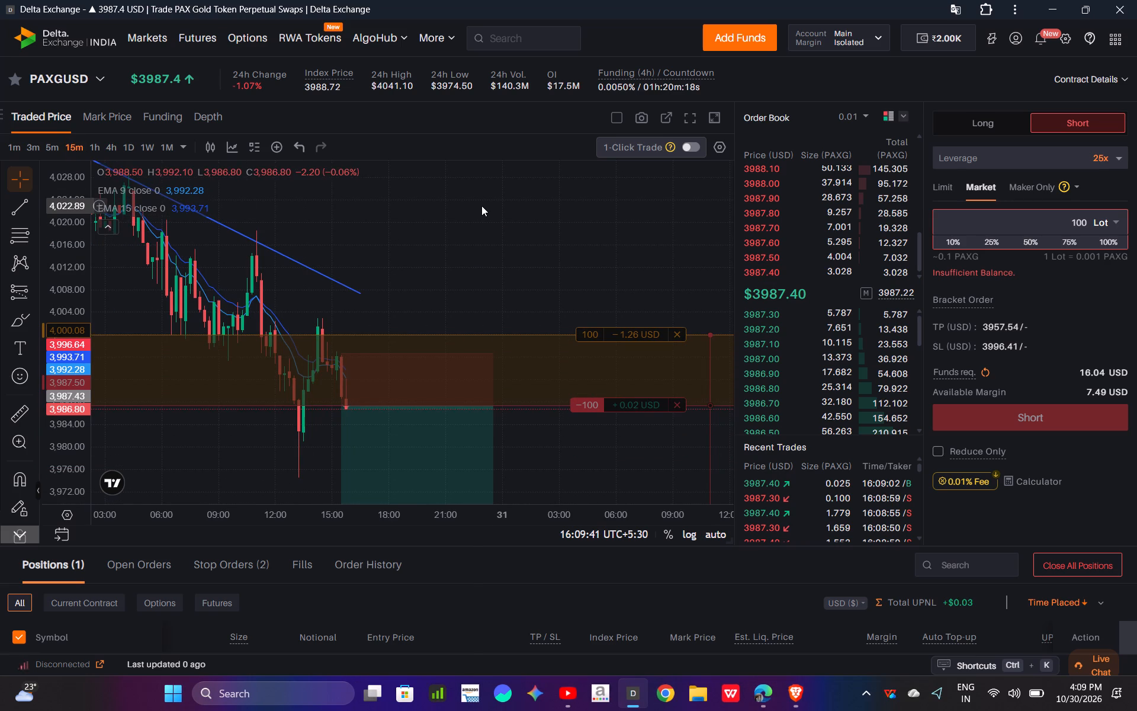
pyautogui.click(481, 206)
pyautogui.click(481, 206)
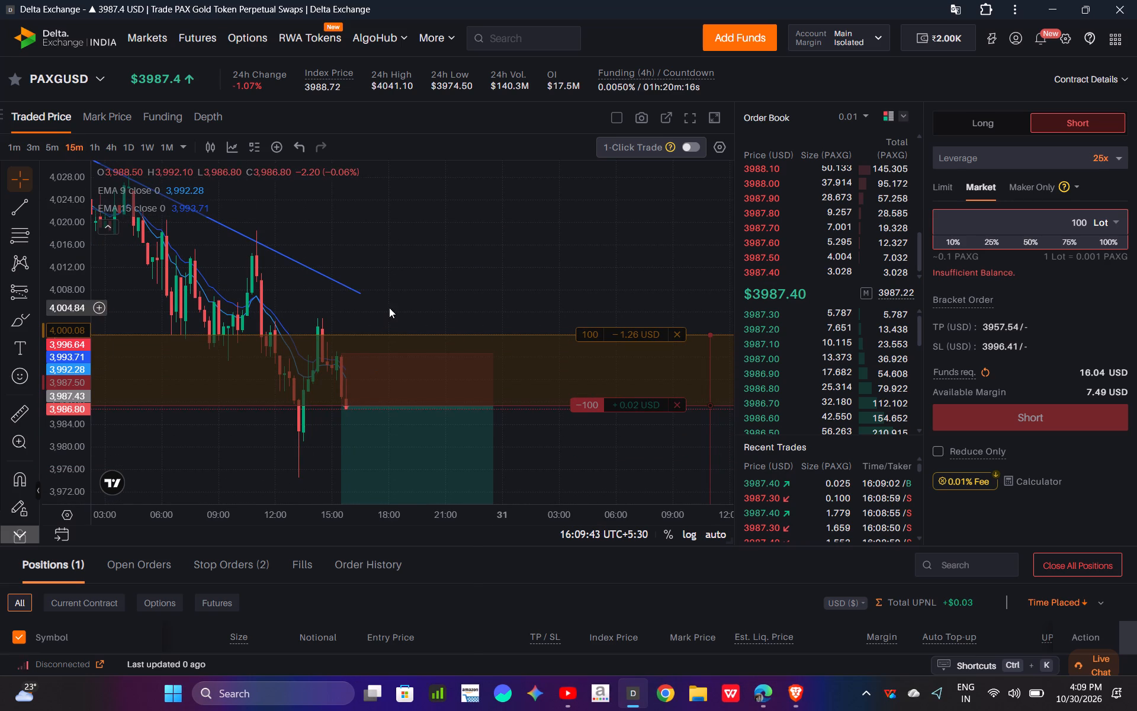
# Switch the computer's Wi-Fi connection to the network Room no 302_5G and return to the PAXGUSD chart.
pyautogui.click(1008, 706)
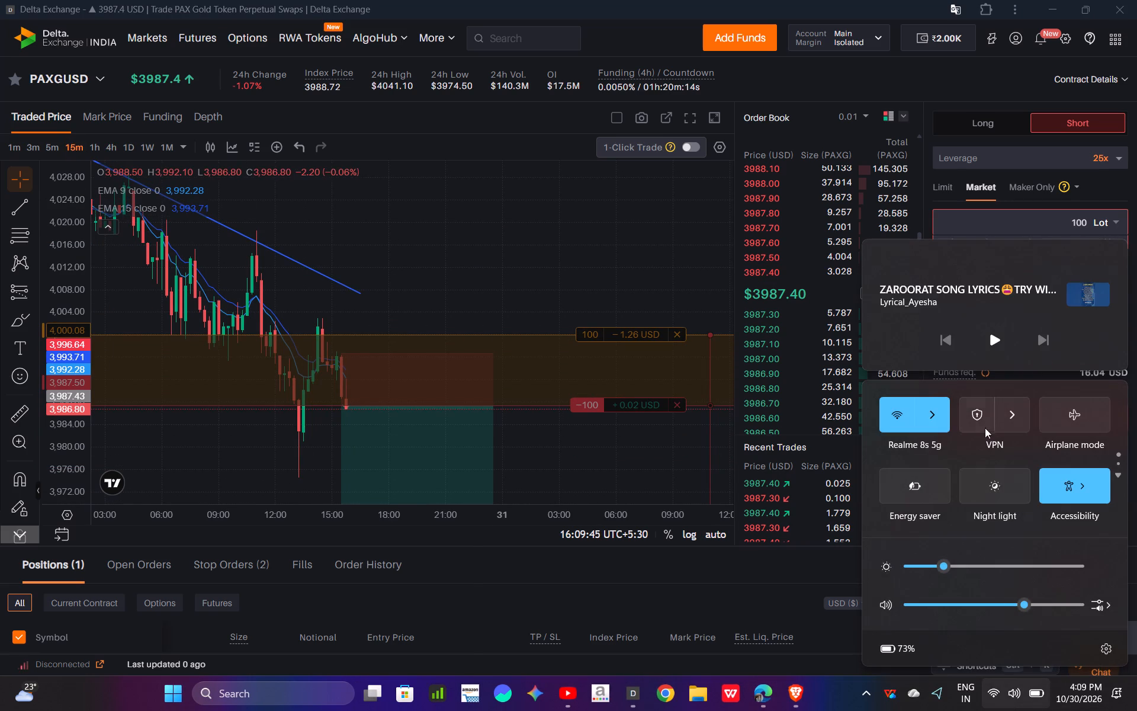
pyautogui.click(933, 426)
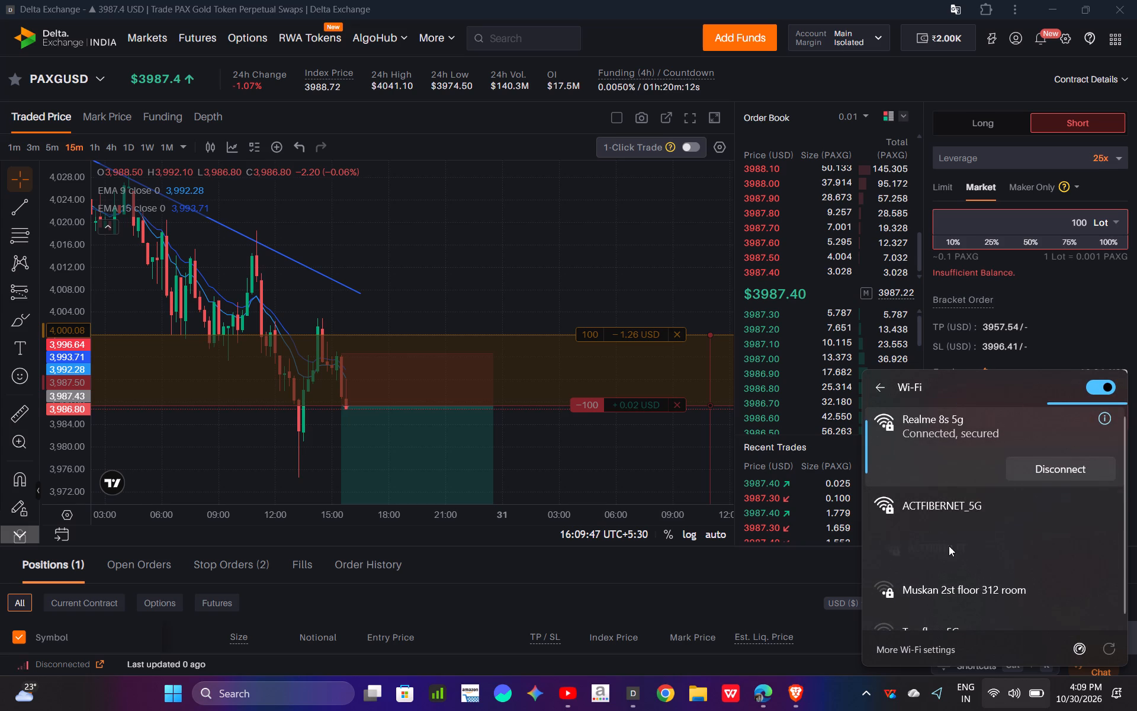
pyautogui.scroll(-1, 949, 551)
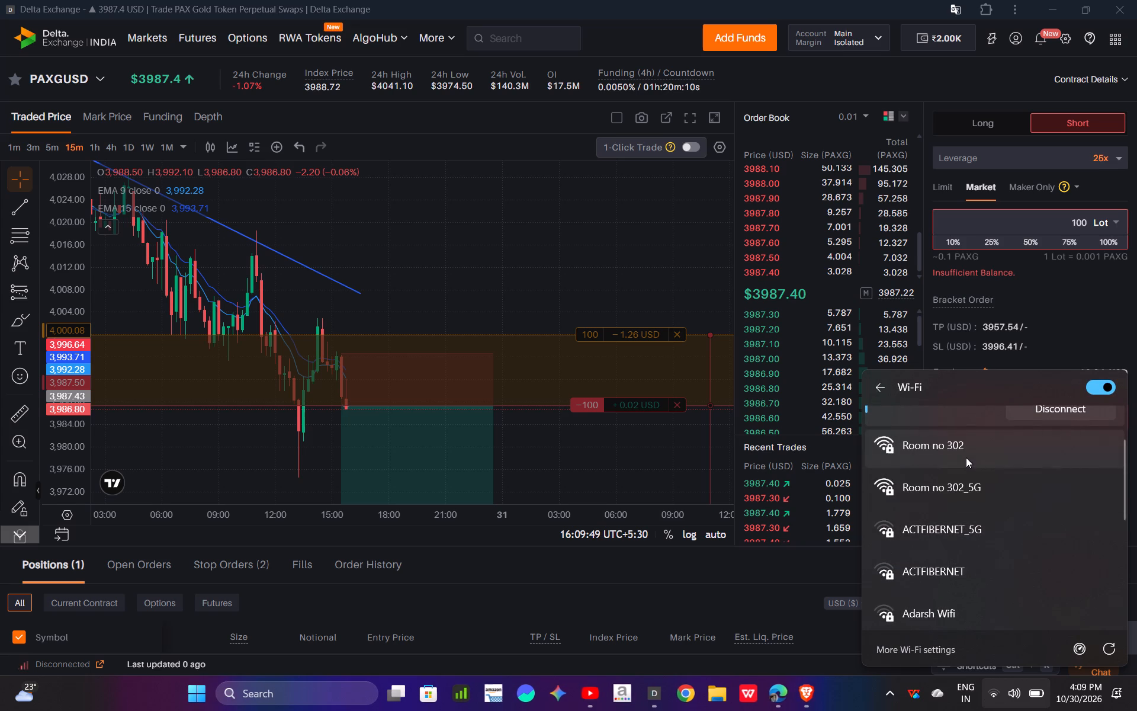
pyautogui.click(966, 457)
pyautogui.click(966, 533)
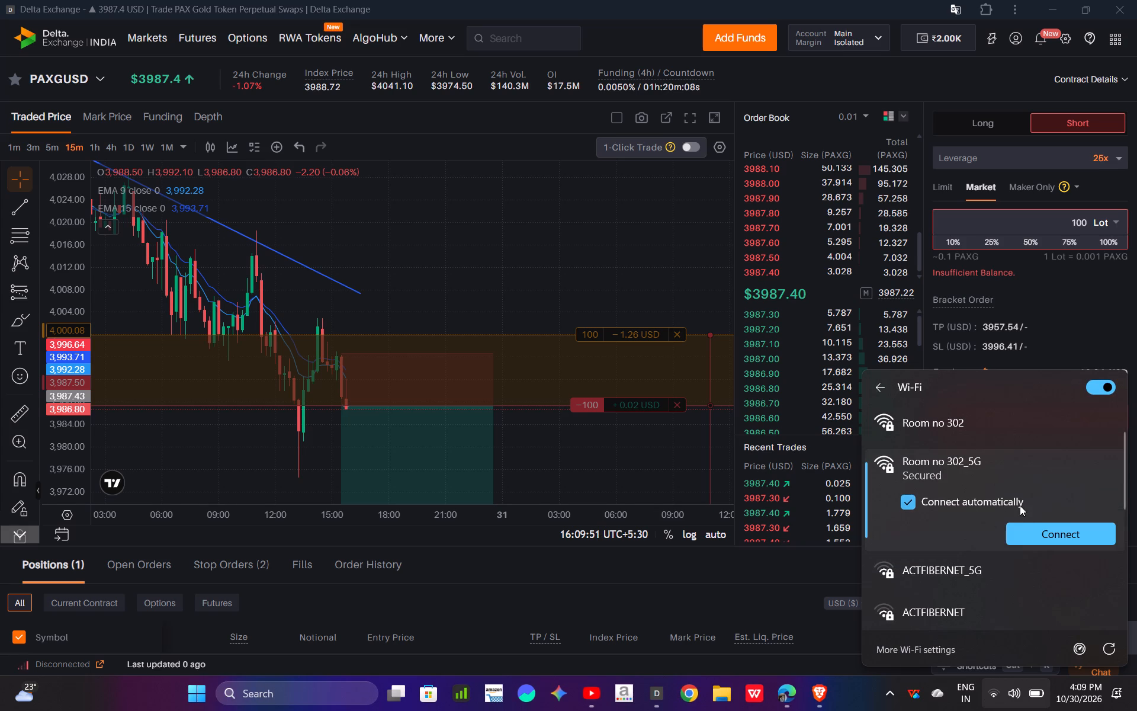
pyautogui.click(1033, 532)
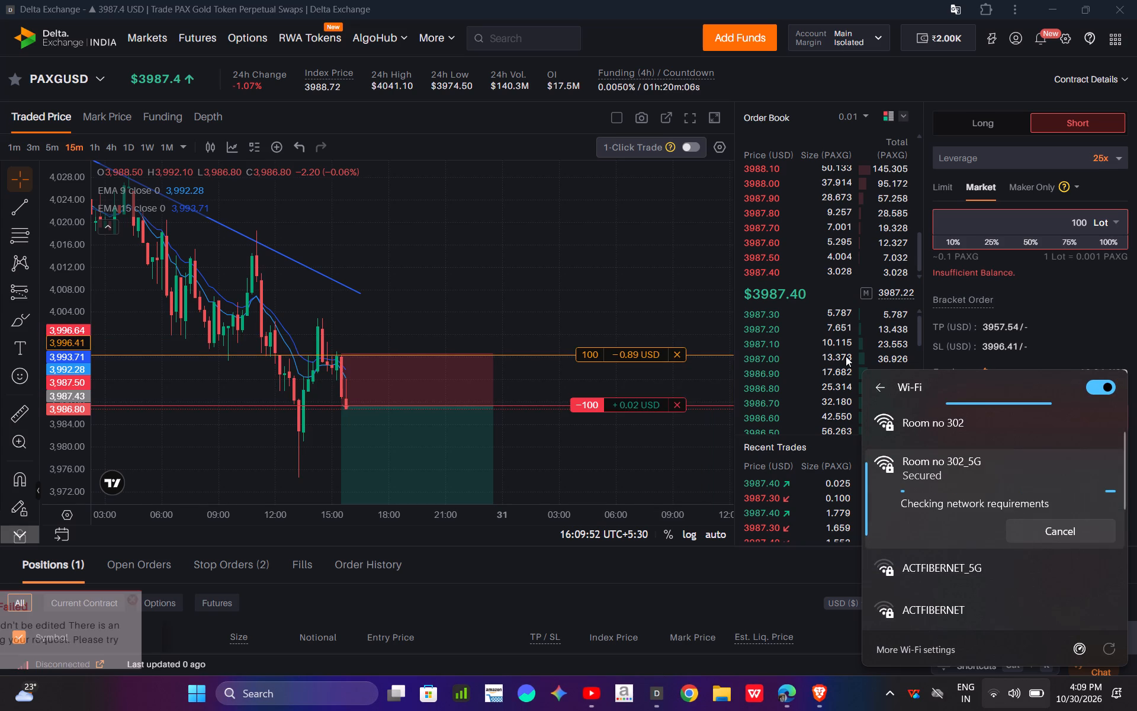
pyautogui.click(667, 280)
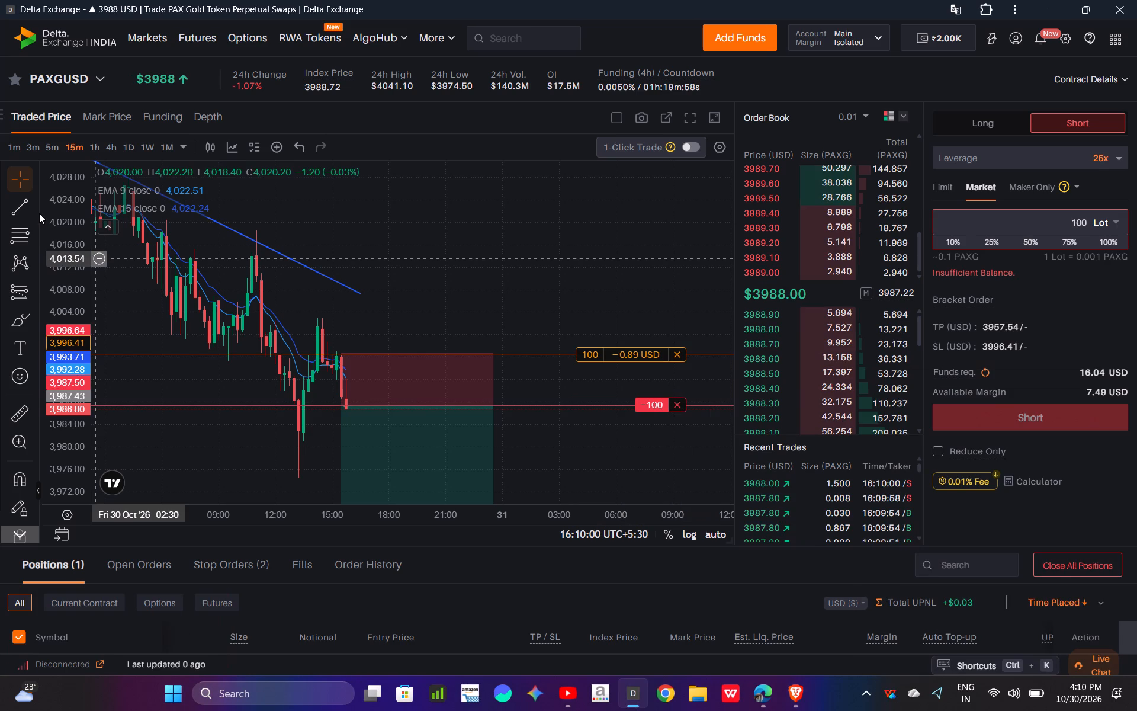
# Examine the current PAXGUSD price against the short position's entry and stop levels on the 15-minute, 5-minute and 3-minute charts.
pyautogui.moveTo(39, 213); pyautogui.dragTo(53, 265)
pyautogui.moveTo(63, 220); pyautogui.dragTo(63, 249)
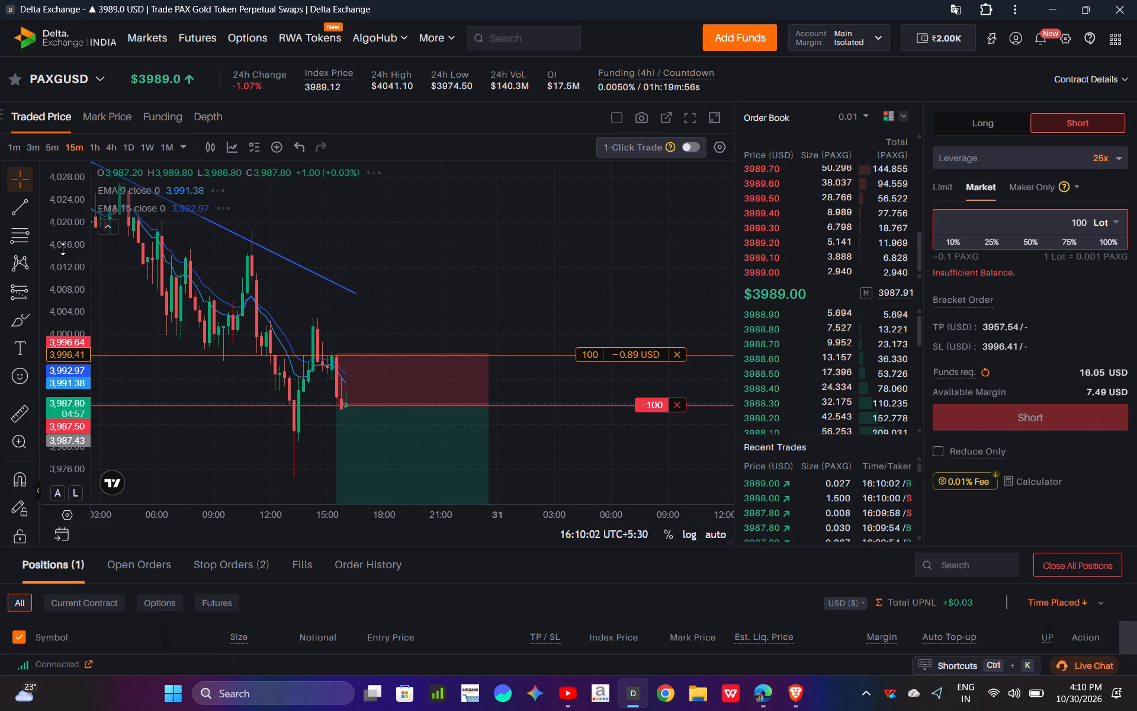
pyautogui.moveTo(63, 249); pyautogui.dragTo(63, 222)
pyautogui.click(54, 143)
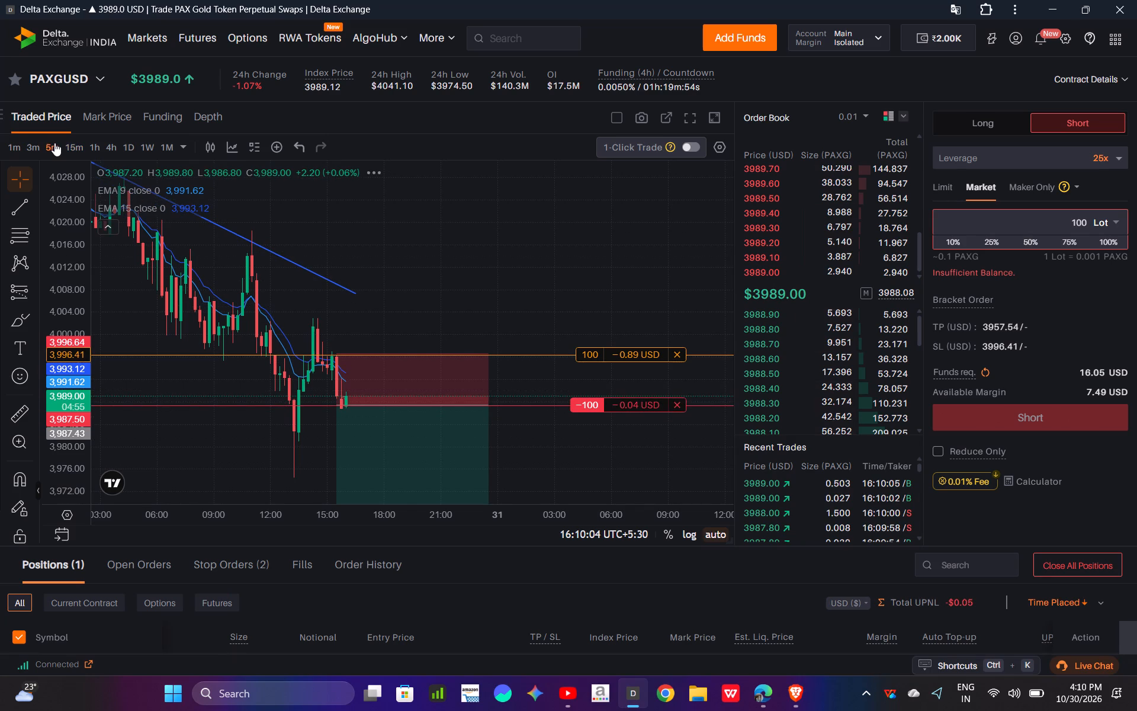
pyautogui.click(36, 145)
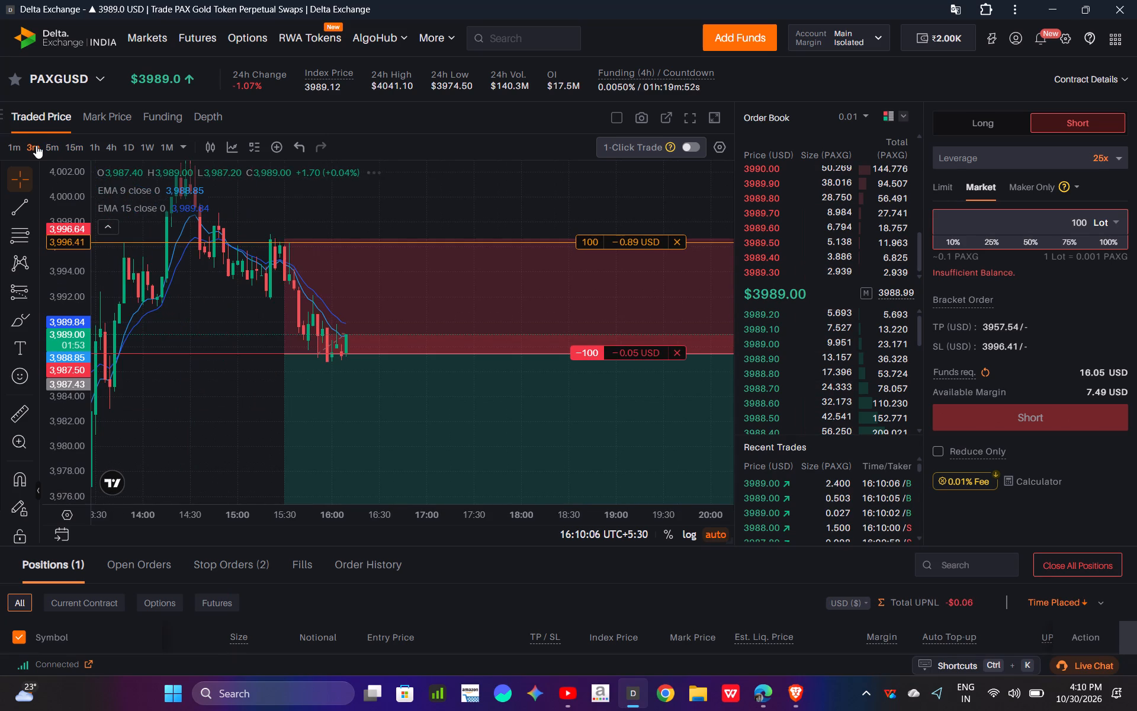
pyautogui.moveTo(97, 254); pyautogui.dragTo(97, 275)
pyautogui.moveTo(70, 203); pyautogui.dragTo(70, 209)
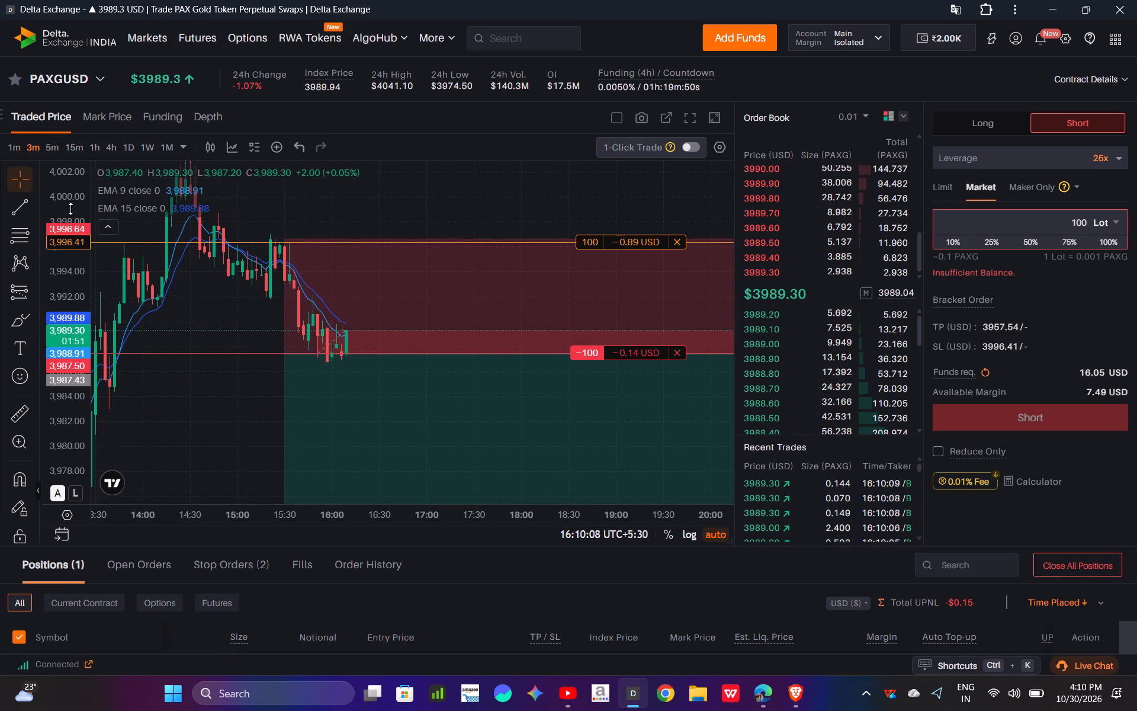
pyautogui.moveTo(70, 209); pyautogui.dragTo(70, 226)
pyautogui.moveTo(70, 226); pyautogui.dragTo(70, 243)
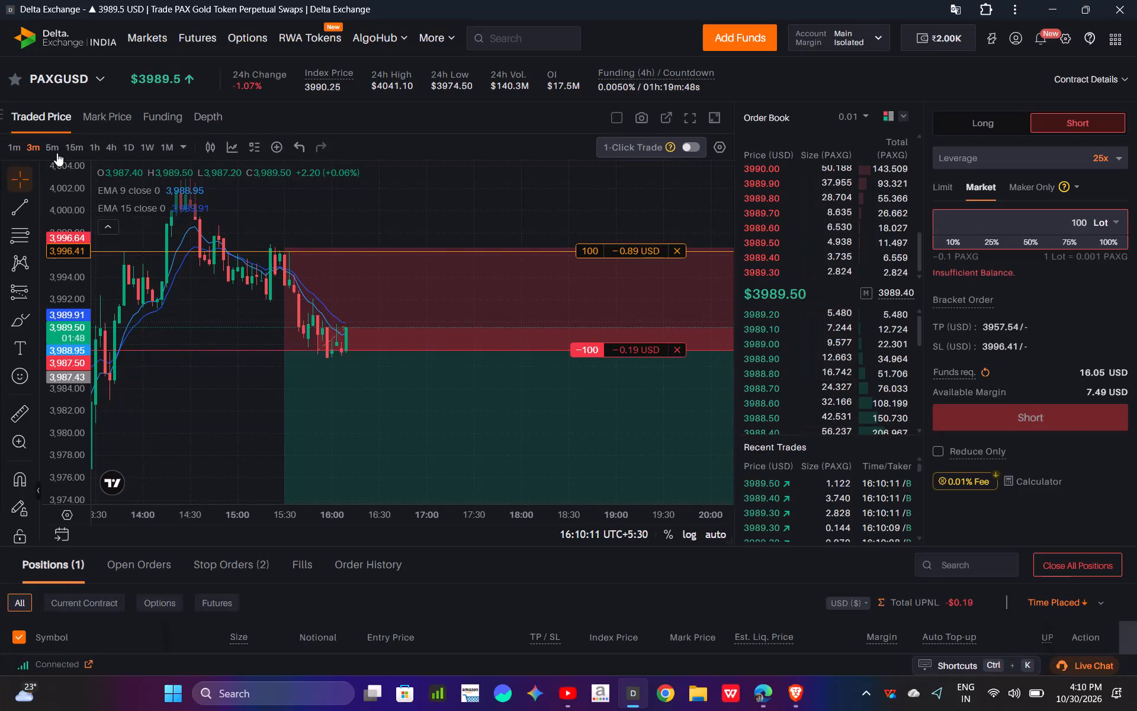
# View the short position on the 5-minute and 15-minute PAXGUSD charts.
pyautogui.click(57, 153)
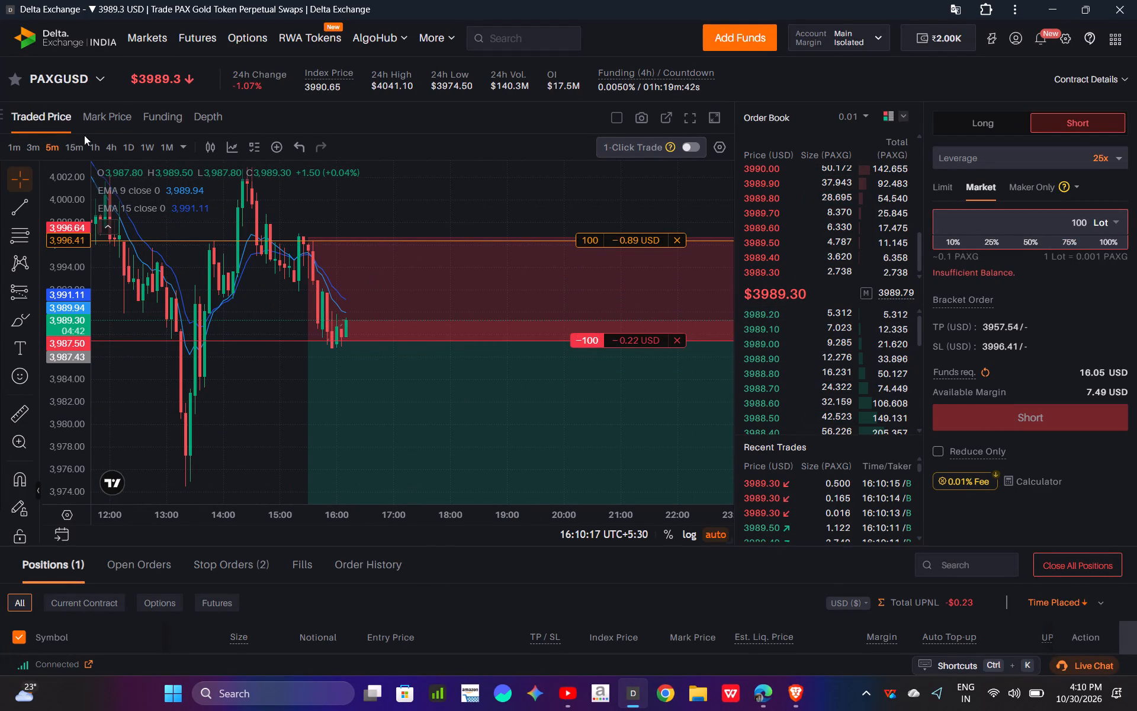
pyautogui.click(68, 153)
pyautogui.click(71, 150)
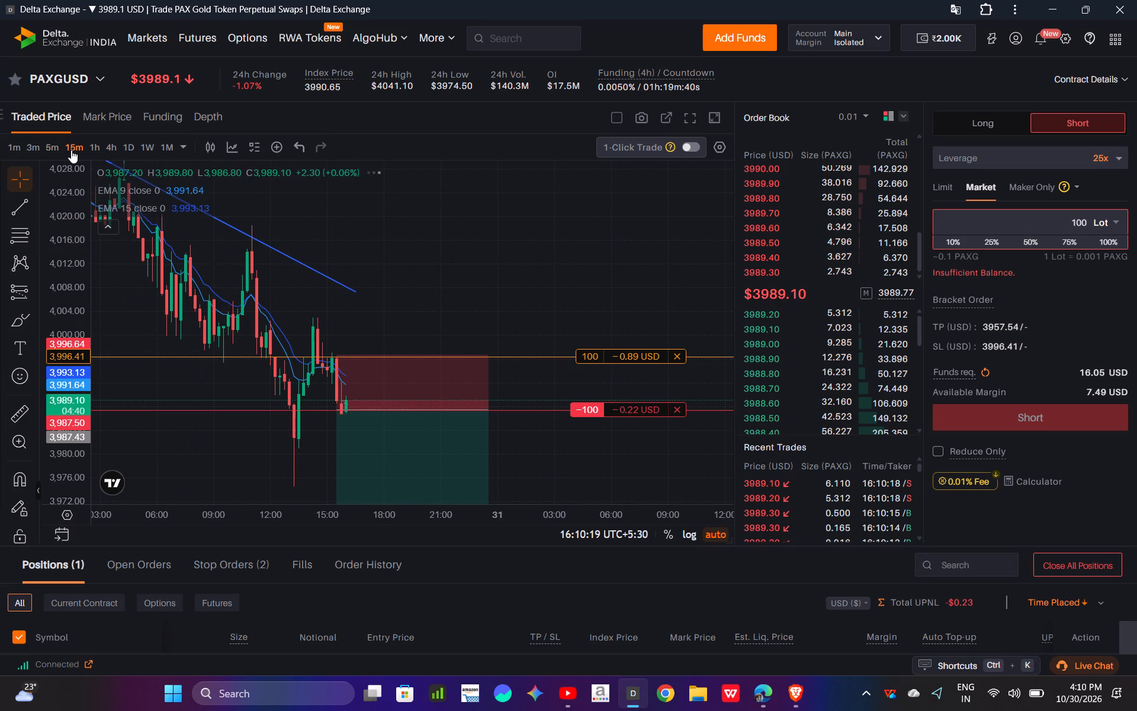
# Set the PAXGUSD order leverage to 50x.
pyautogui.click(1029, 151)
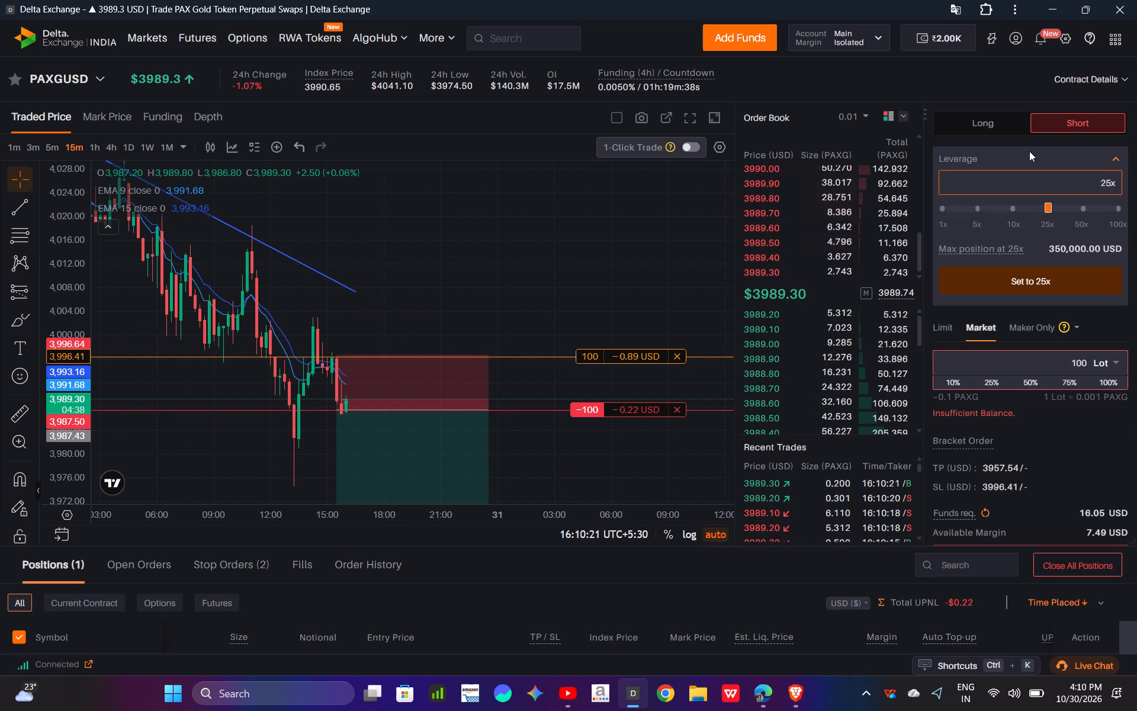
pyautogui.click(1081, 212)
pyautogui.click(1081, 216)
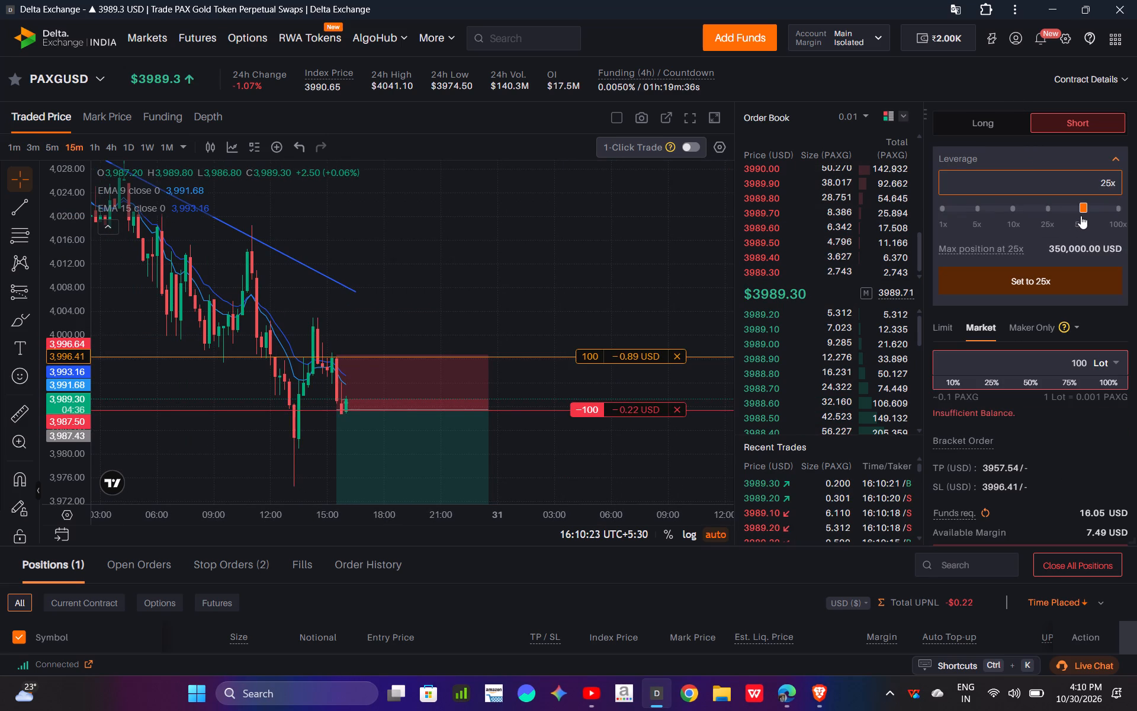
pyautogui.click(1054, 278)
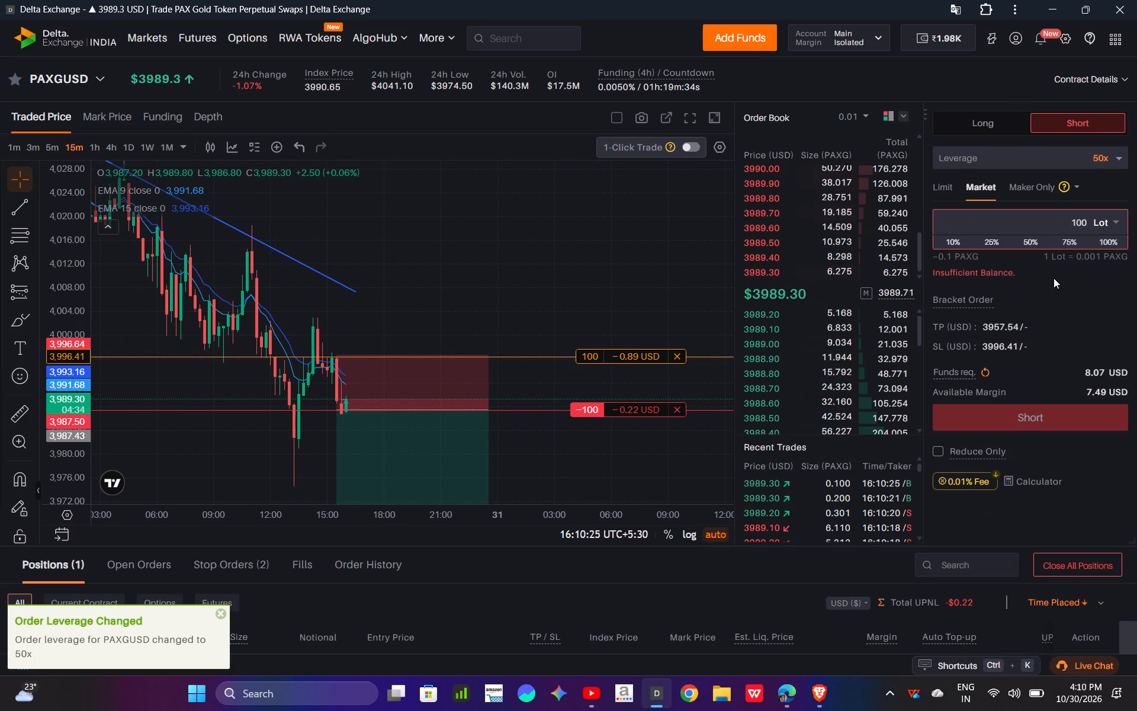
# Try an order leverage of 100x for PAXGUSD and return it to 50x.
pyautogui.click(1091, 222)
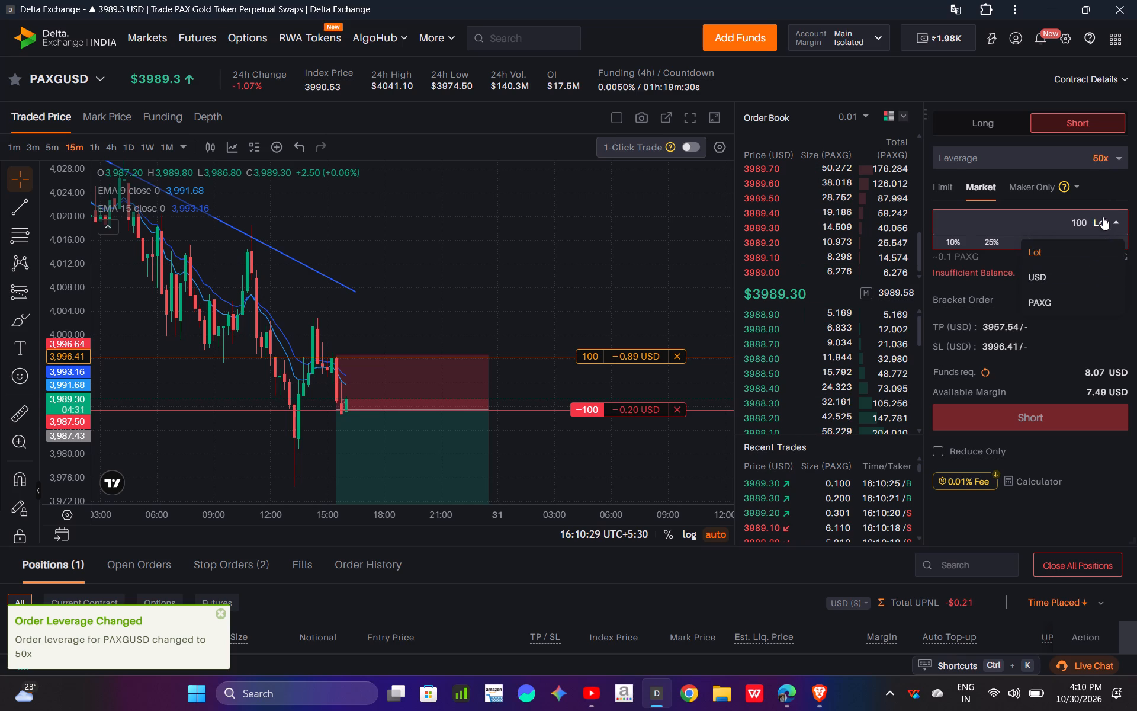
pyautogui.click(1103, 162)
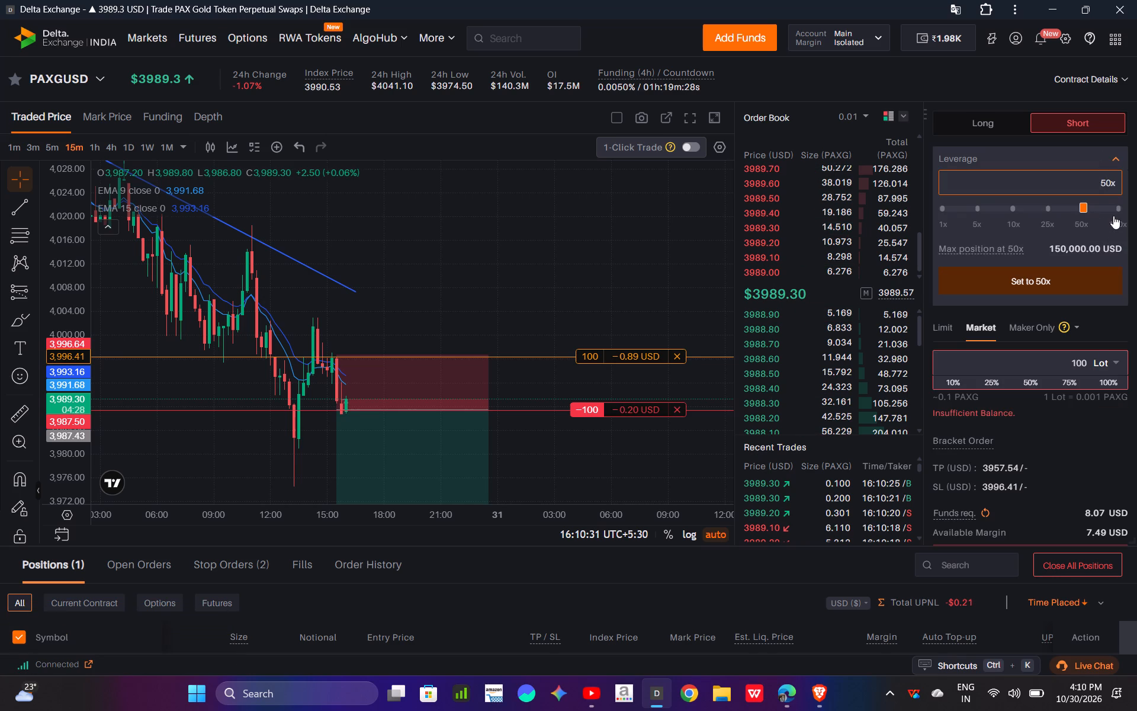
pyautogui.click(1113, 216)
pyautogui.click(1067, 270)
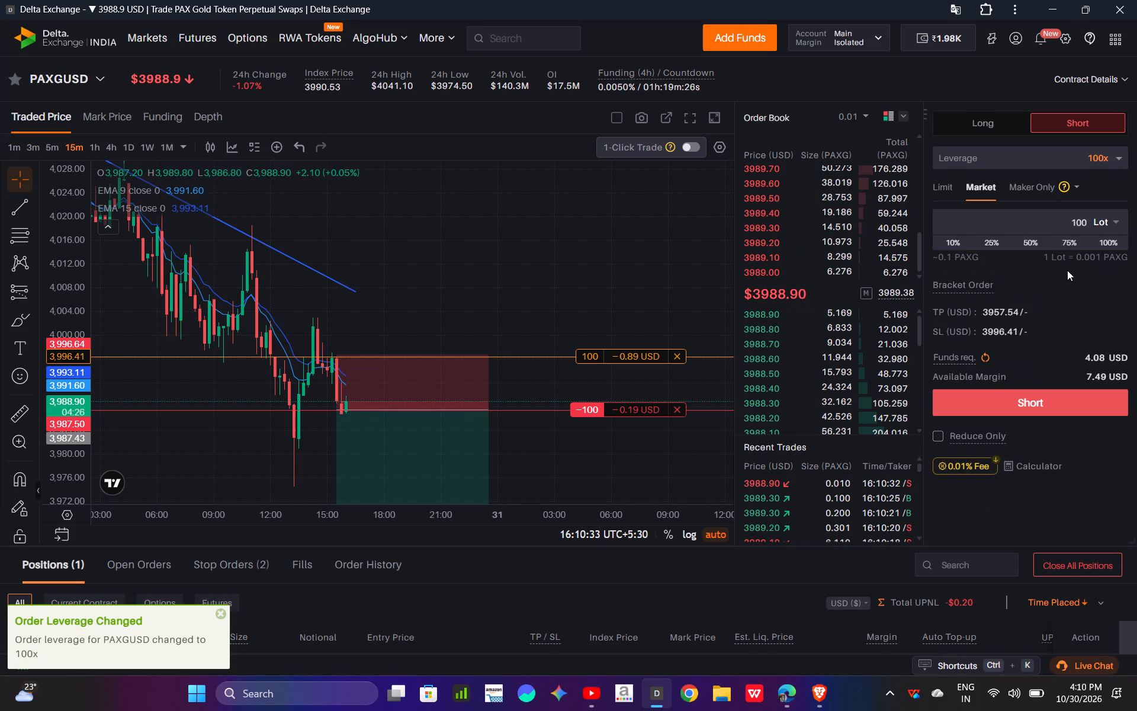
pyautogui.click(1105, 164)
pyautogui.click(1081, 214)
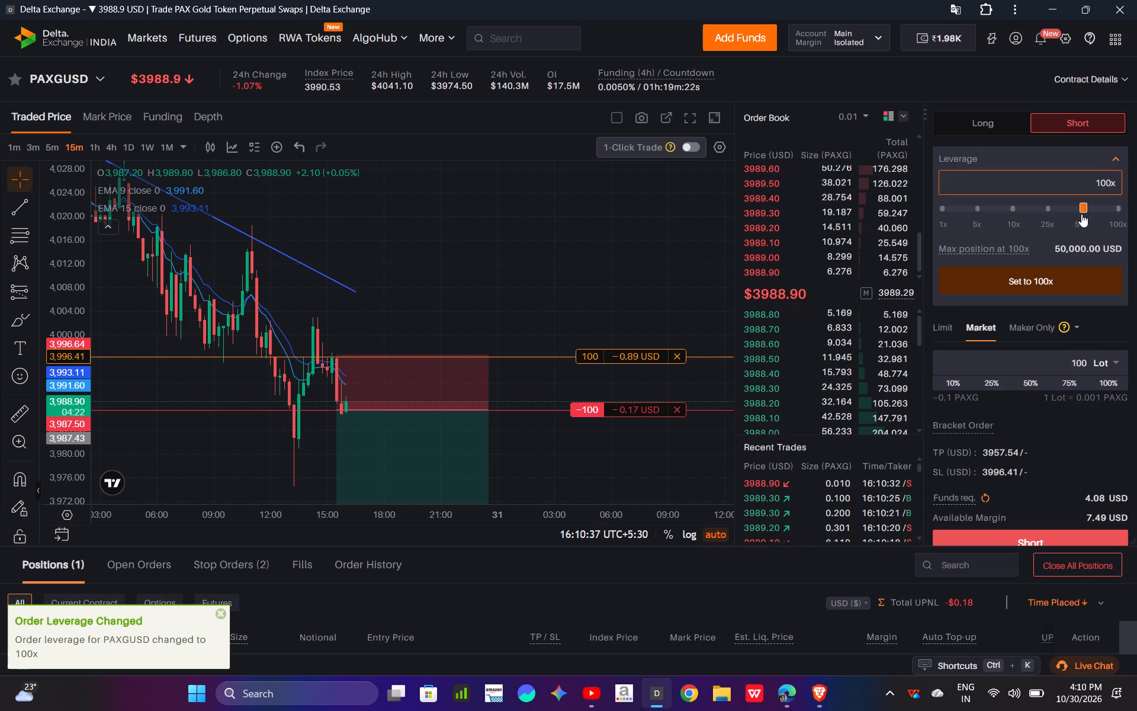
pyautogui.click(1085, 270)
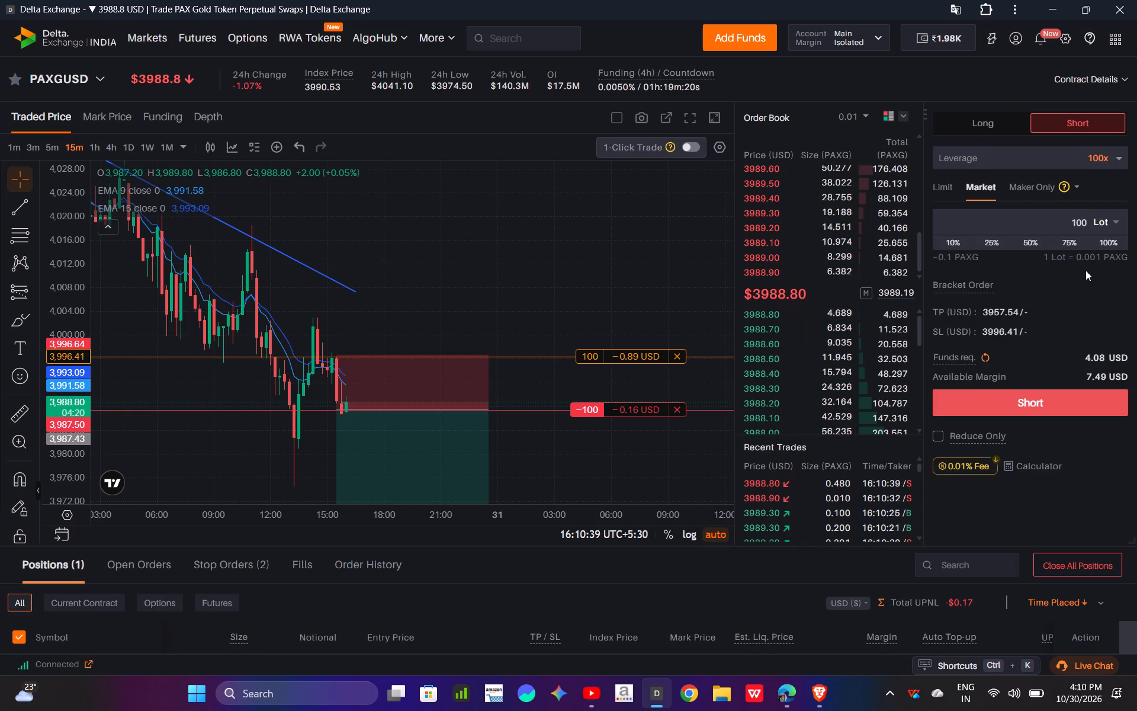
# Replace the market short order's quantity, trying 70 lots and settling on 80 lots.
pyautogui.click(1088, 220)
pyautogui.press('BackSpace')
pyautogui.press('BackSpace')
pyautogui.press('BackSpace')
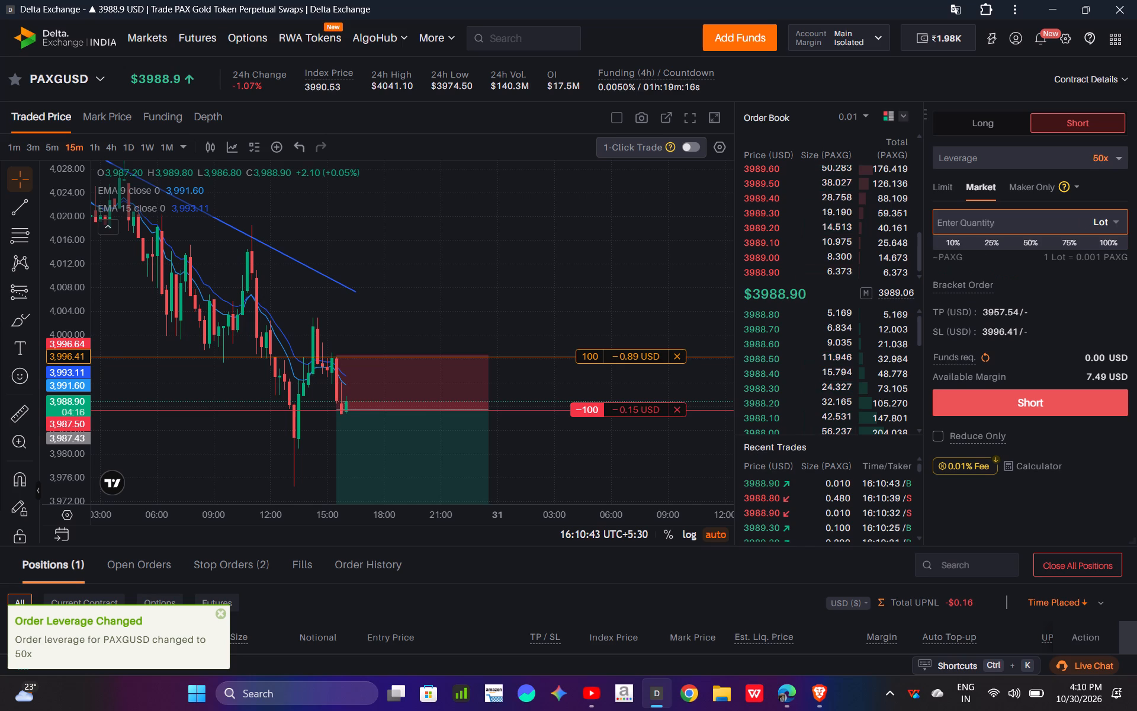
pyautogui.write('70')
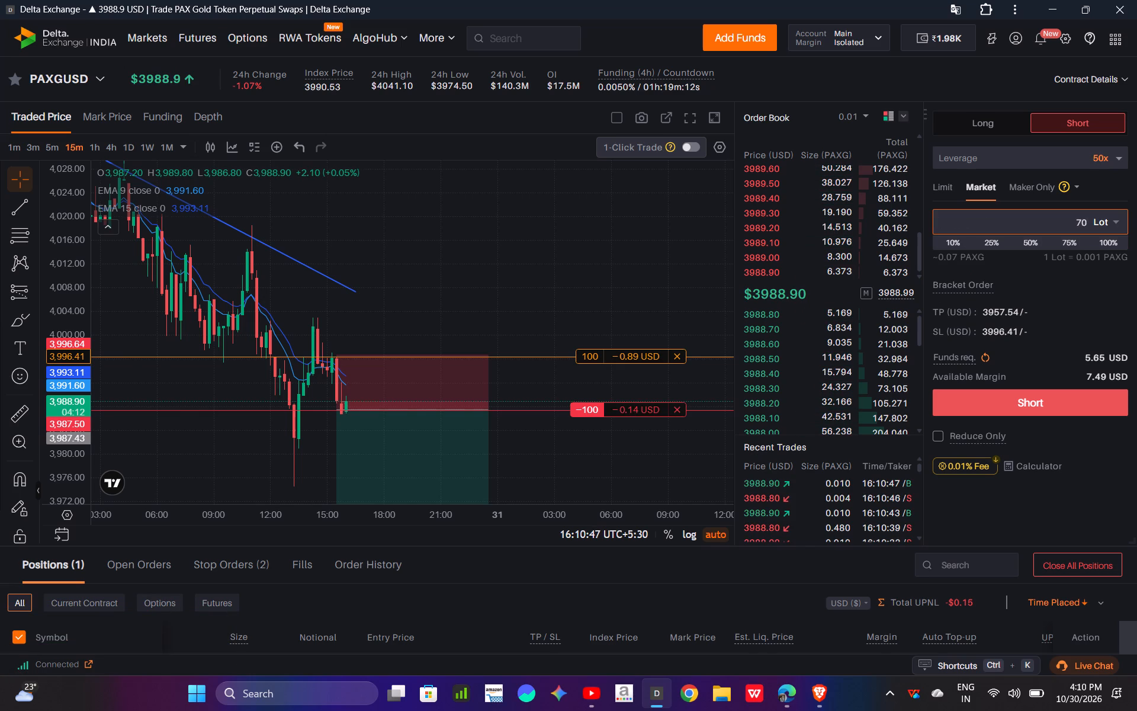
pyautogui.press('BackSpace')
pyautogui.press('BackSpace')
pyautogui.write('80')
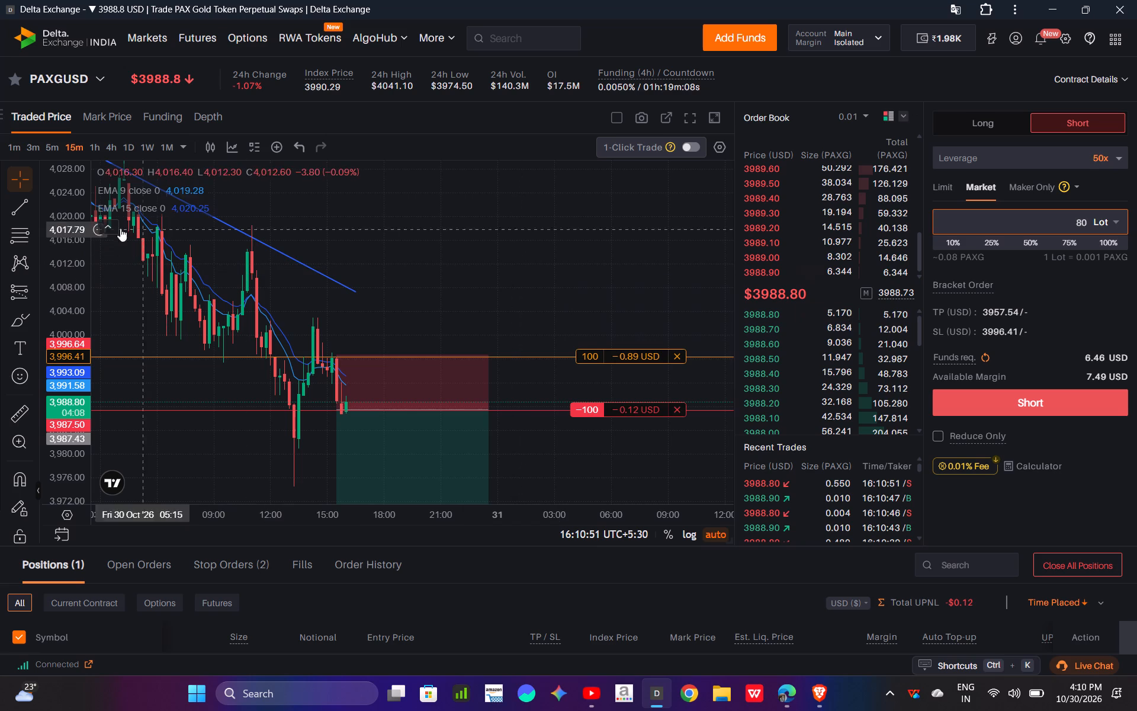
# Examine the levels and trendline above the price and the short position's stop and target zones on the 15-minute chart.
pyautogui.moveTo(42, 210); pyautogui.dragTo(65, 300)
pyautogui.moveTo(371, 296); pyautogui.dragTo(374, 697)
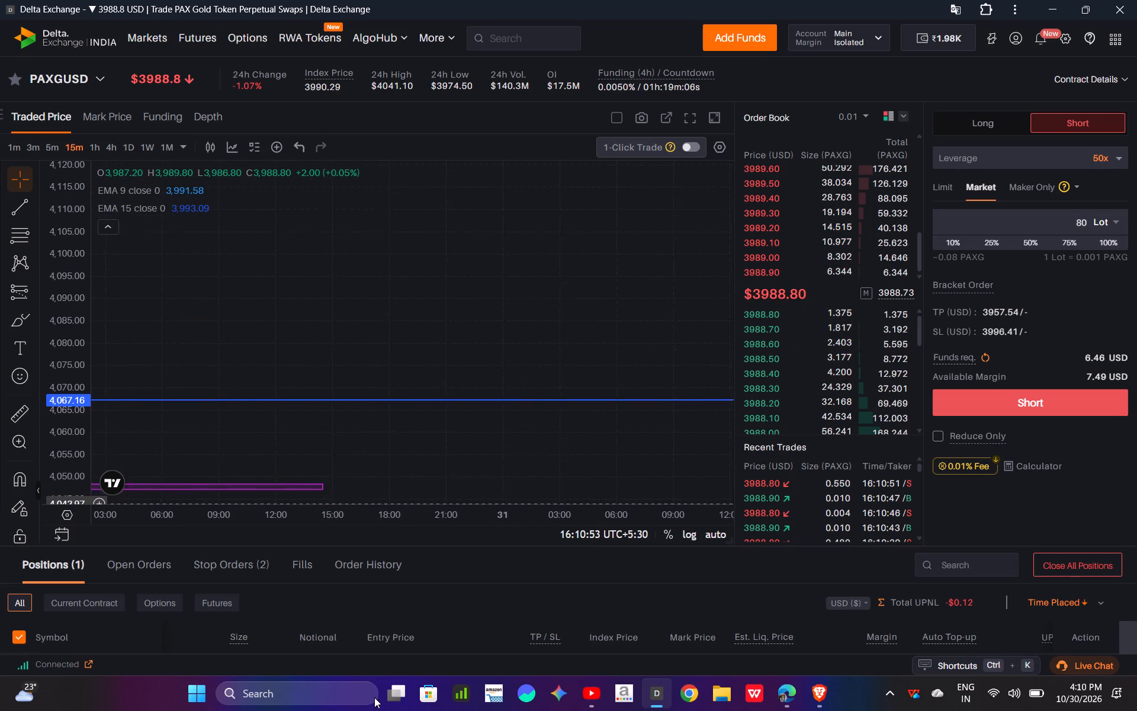
pyautogui.moveTo(374, 697); pyautogui.dragTo(374, 690)
pyautogui.moveTo(413, 284); pyautogui.dragTo(412, 630)
pyautogui.moveTo(429, 454); pyautogui.dragTo(426, 197)
pyautogui.moveTo(448, 385); pyautogui.dragTo(448, 43)
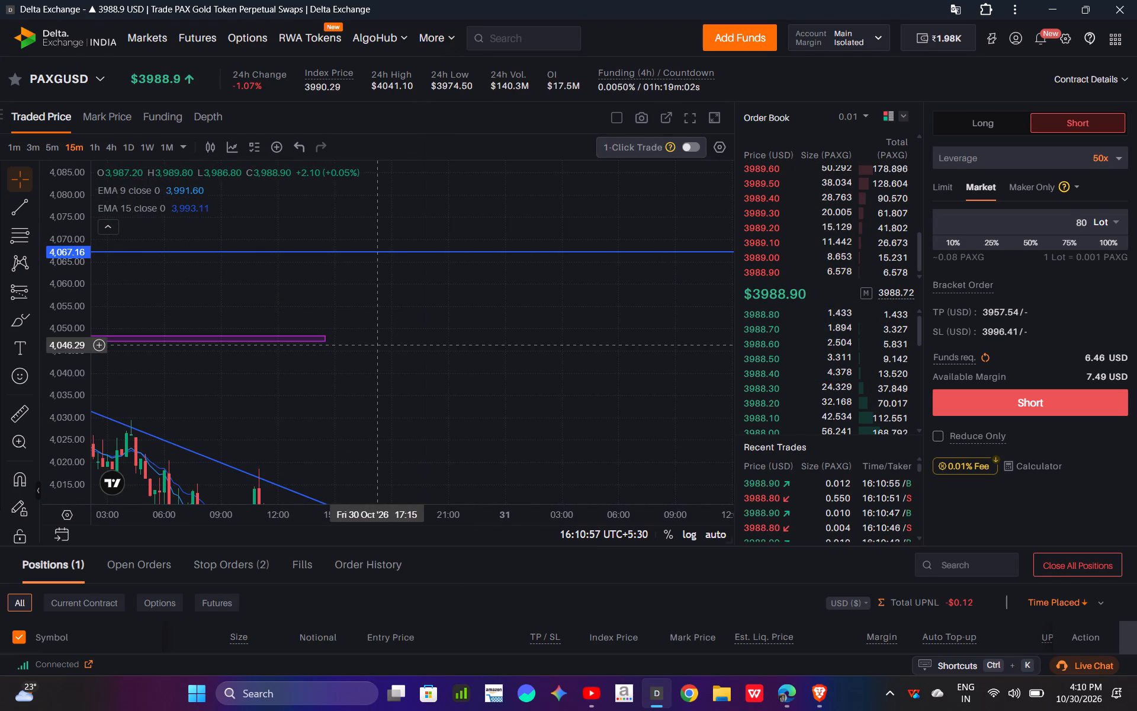
pyautogui.moveTo(374, 345); pyautogui.dragTo(376, 124)
pyautogui.moveTo(431, 265); pyautogui.dragTo(415, 100)
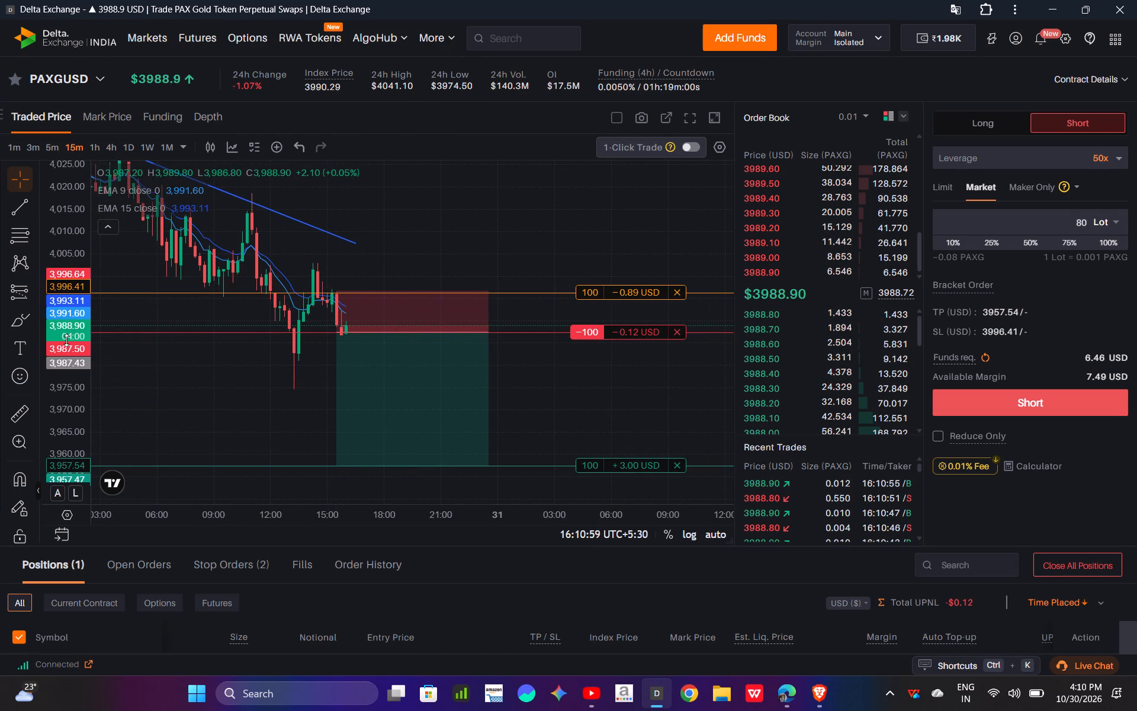
pyautogui.moveTo(66, 340); pyautogui.dragTo(63, 226)
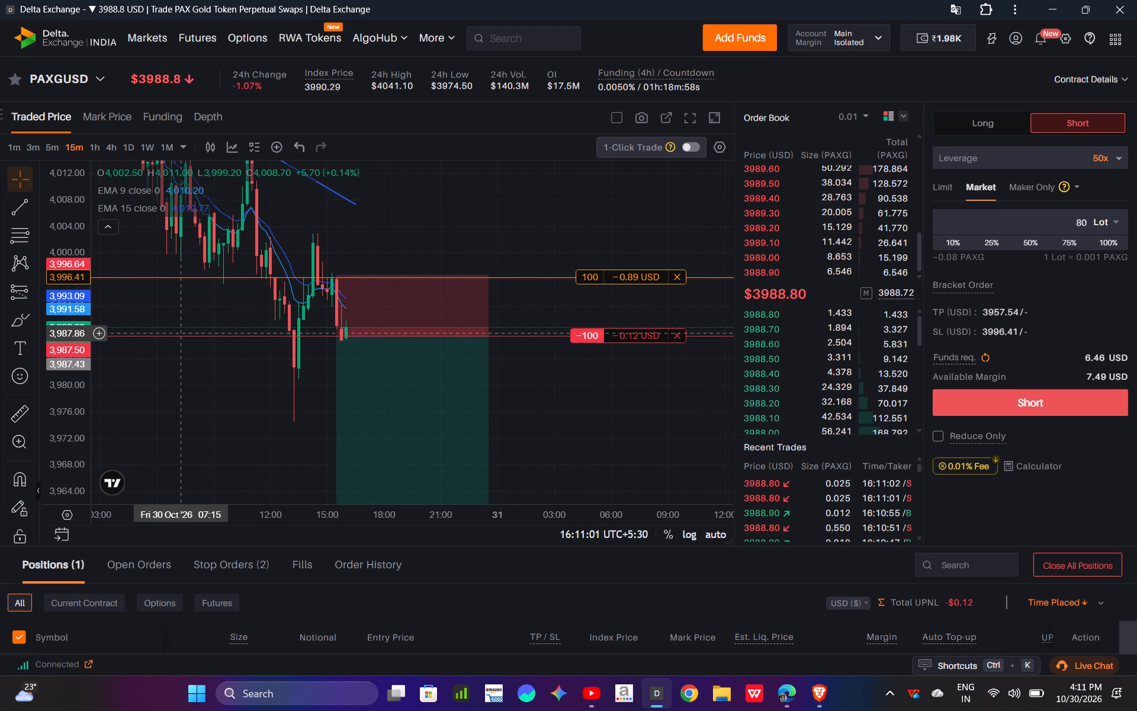
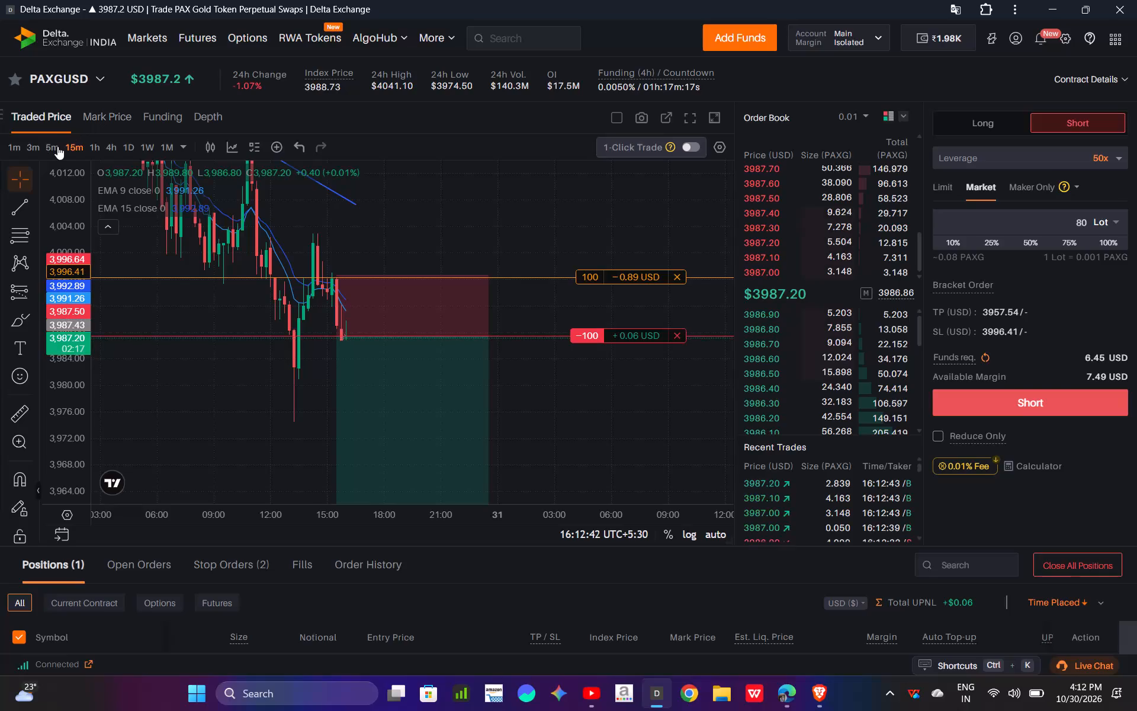
# Switch the PAXGUSD chart to the 5-minute timeframe.
pyautogui.click(57, 146)
pyautogui.moveTo(30, 232); pyautogui.dragTo(30, 255)
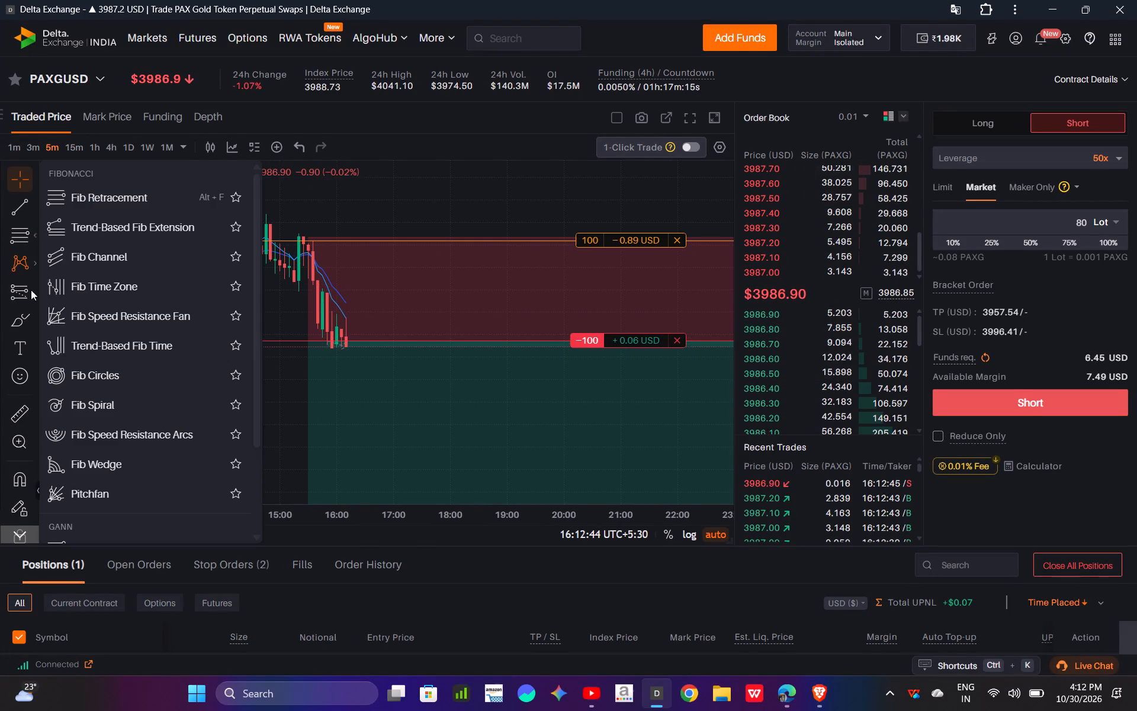
pyautogui.click(278, 309)
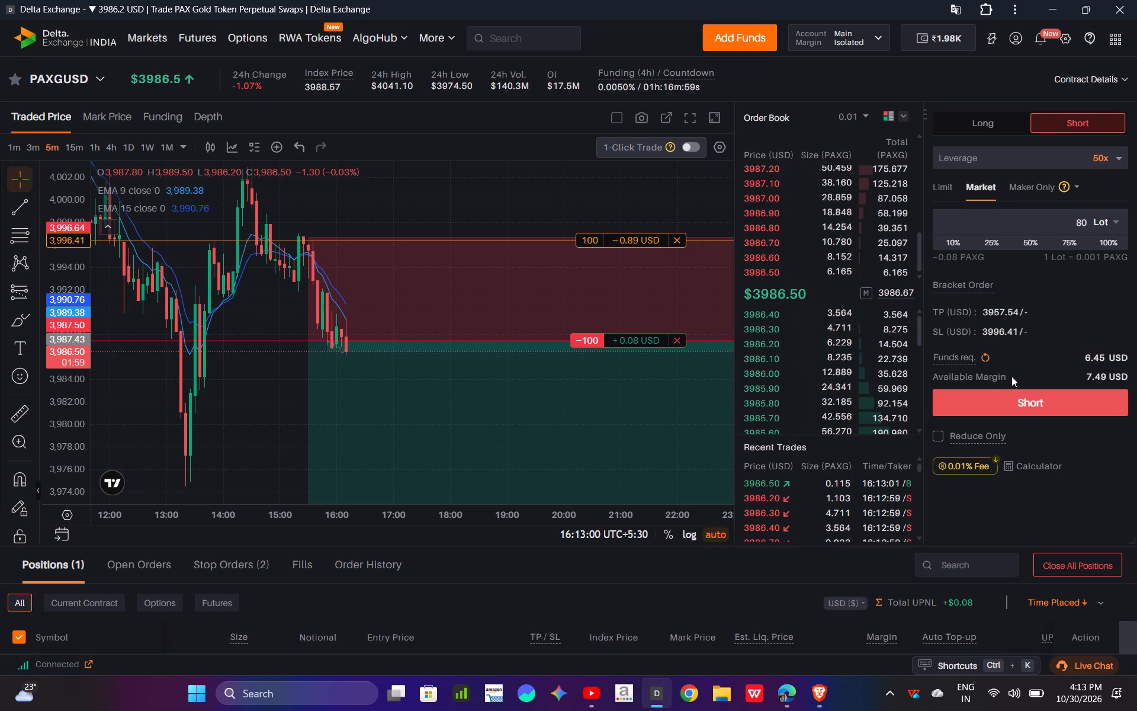
# Examine the recent price swings, the descending trendline and the short position's stop and target zones on the 5-minute chart.
pyautogui.moveTo(216, 290); pyautogui.dragTo(184, 281)
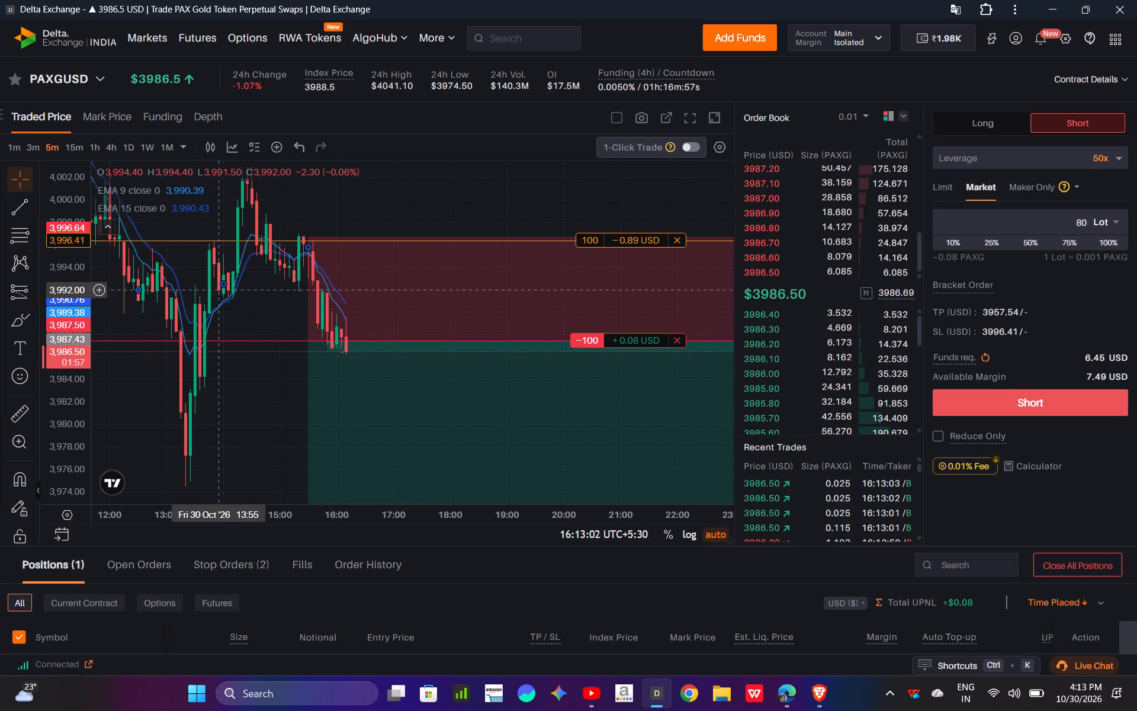
pyautogui.moveTo(184, 281); pyautogui.dragTo(102, 235)
pyautogui.moveTo(56, 222); pyautogui.dragTo(71, 269)
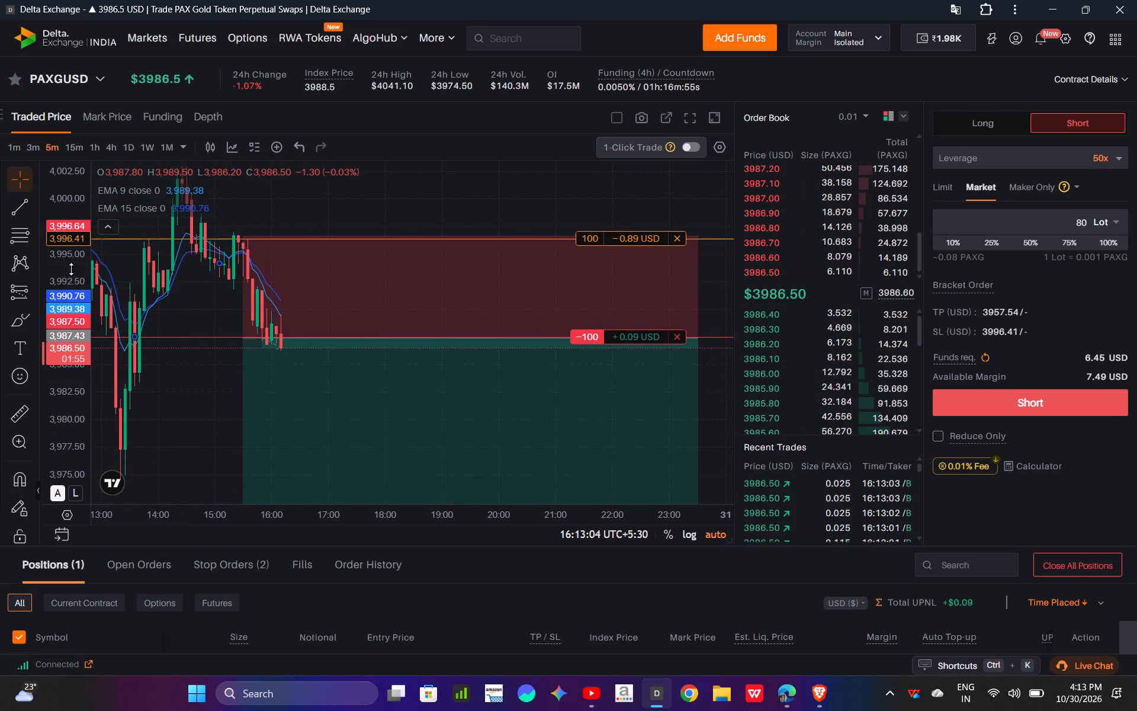
pyautogui.moveTo(71, 269); pyautogui.dragTo(72, 278)
pyautogui.moveTo(181, 509); pyautogui.dragTo(313, 520)
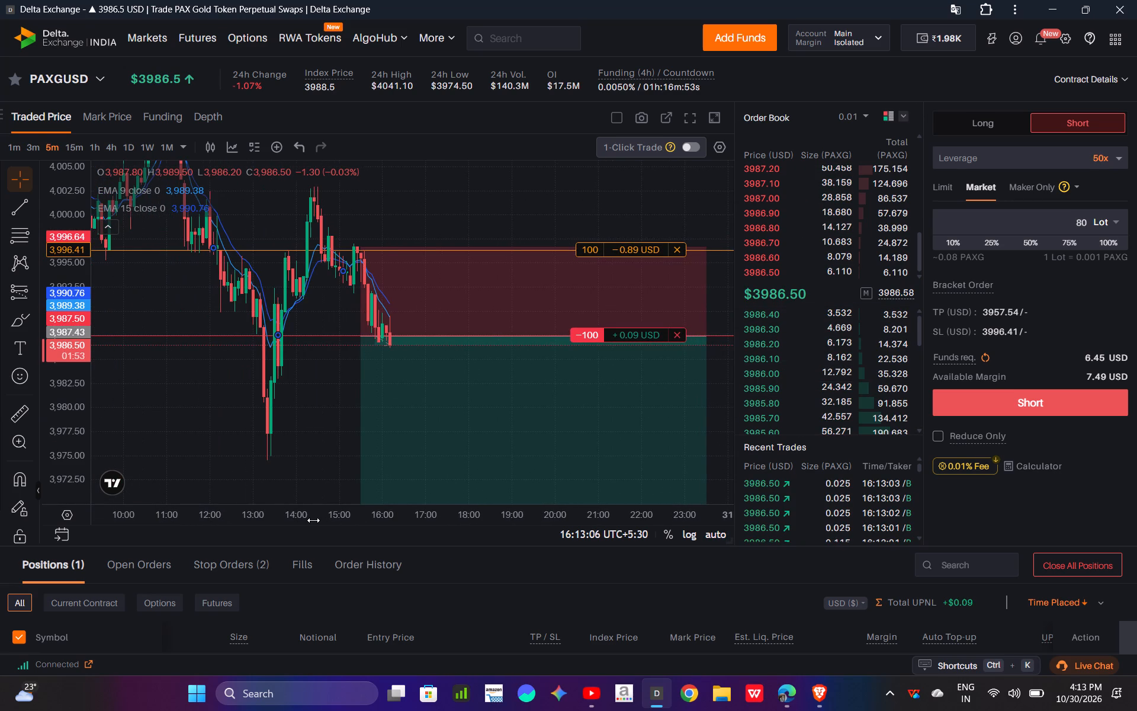
pyautogui.moveTo(313, 520); pyautogui.dragTo(252, 510)
pyautogui.moveTo(252, 510); pyautogui.dragTo(381, 502)
pyautogui.moveTo(63, 242); pyautogui.dragTo(76, 418)
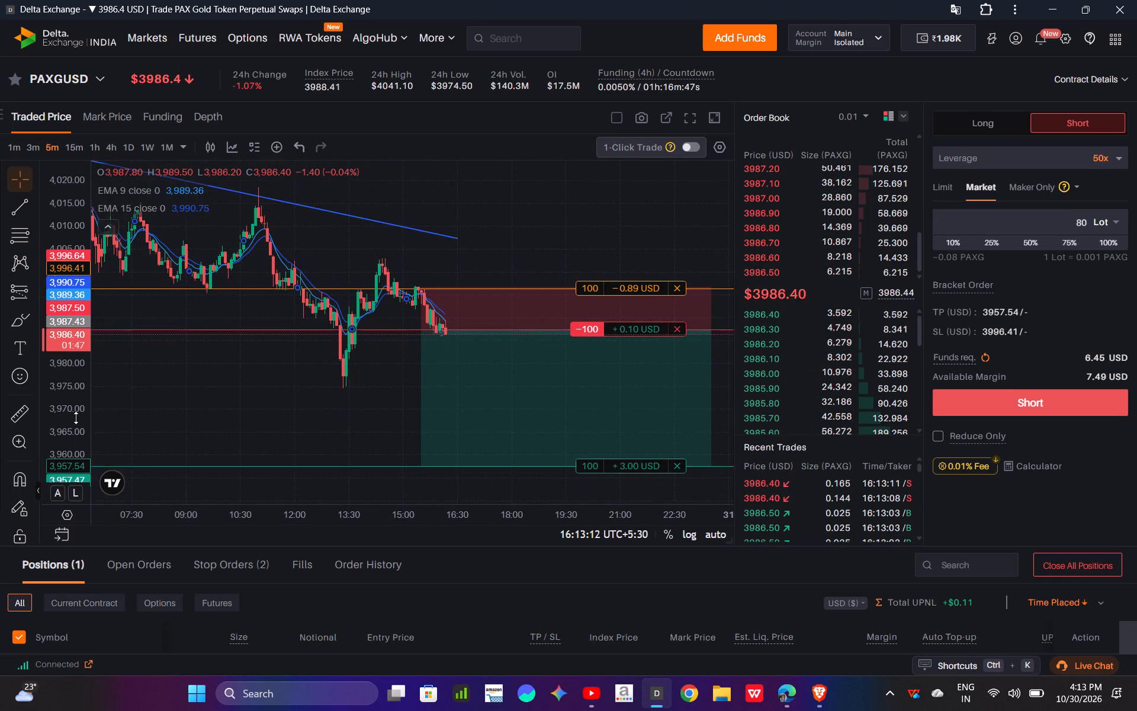
pyautogui.moveTo(76, 418); pyautogui.dragTo(79, 335)
pyautogui.moveTo(346, 450); pyautogui.dragTo(284, 395)
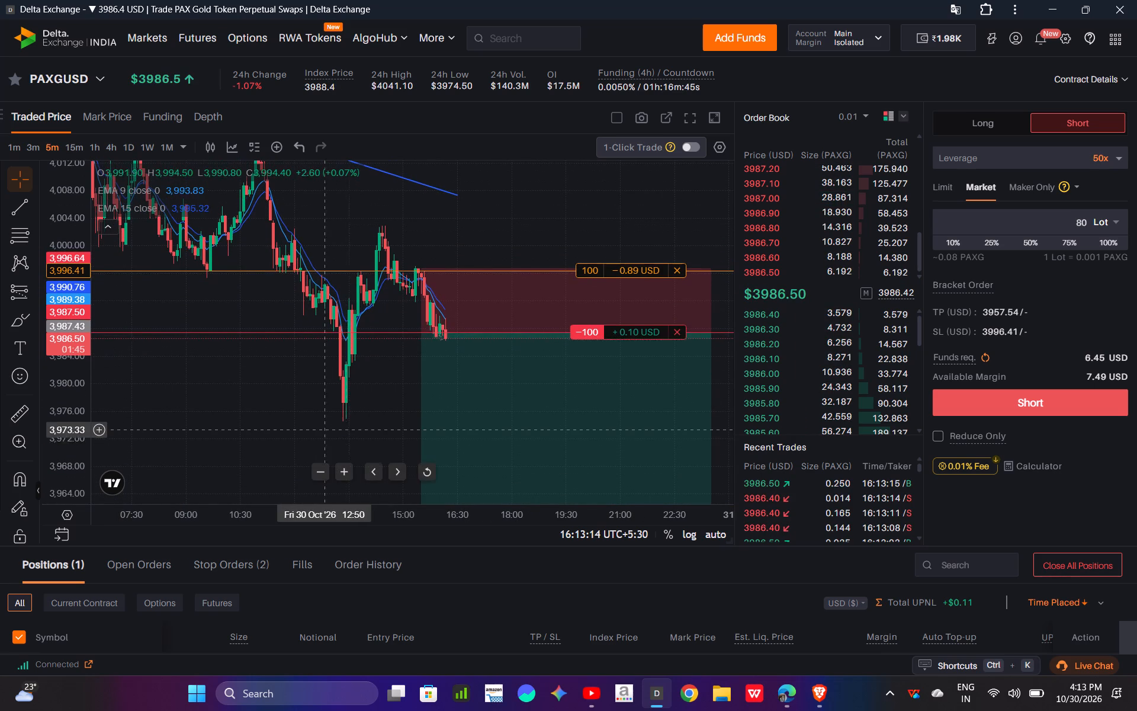
pyautogui.moveTo(284, 395); pyautogui.dragTo(233, 359)
pyautogui.moveTo(233, 359); pyautogui.dragTo(232, 347)
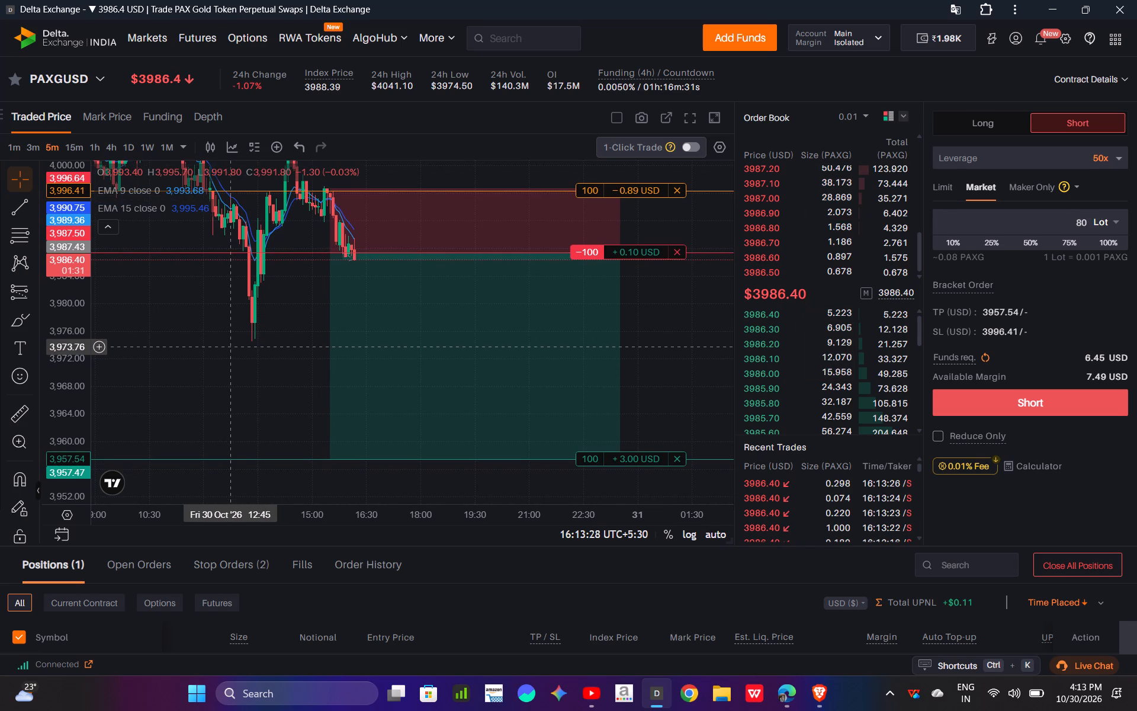
pyautogui.moveTo(291, 348); pyautogui.dragTo(268, 357)
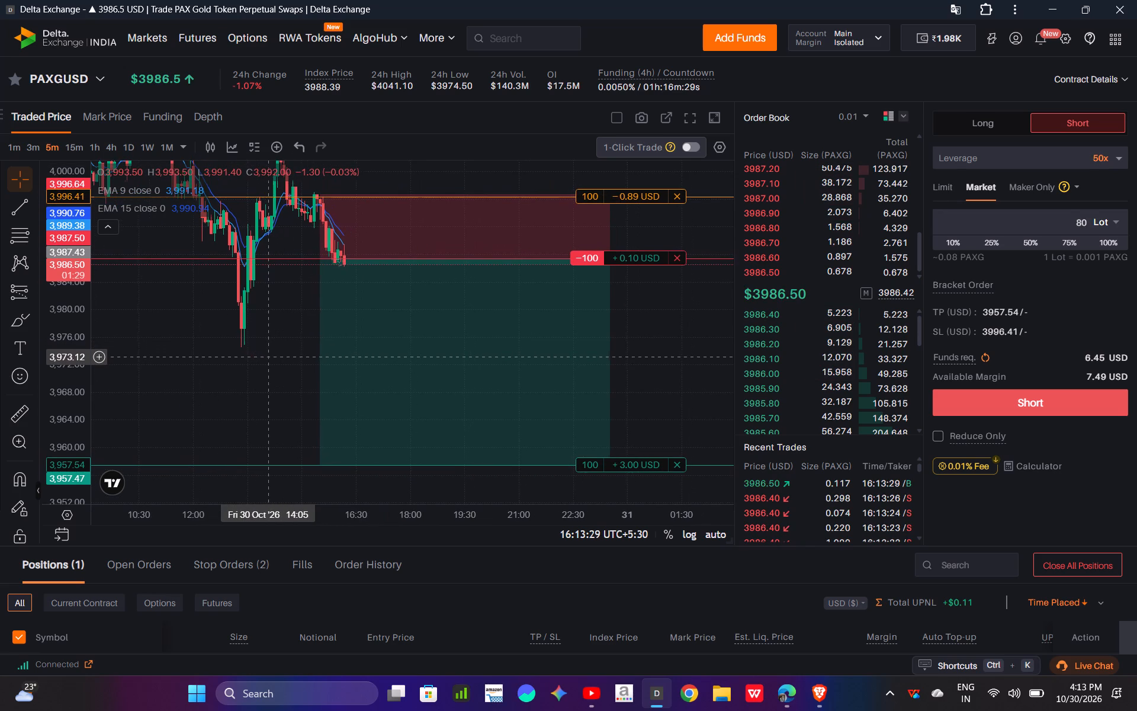
pyautogui.moveTo(268, 357); pyautogui.dragTo(268, 357)
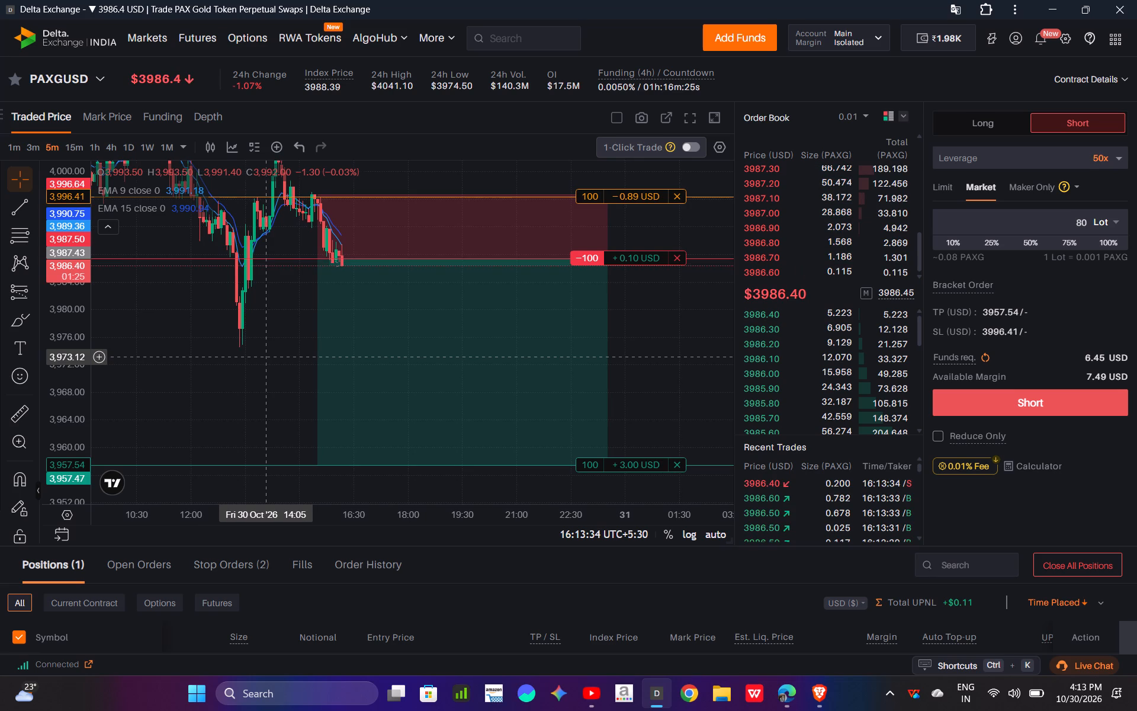
pyautogui.moveTo(268, 357); pyautogui.dragTo(268, 356)
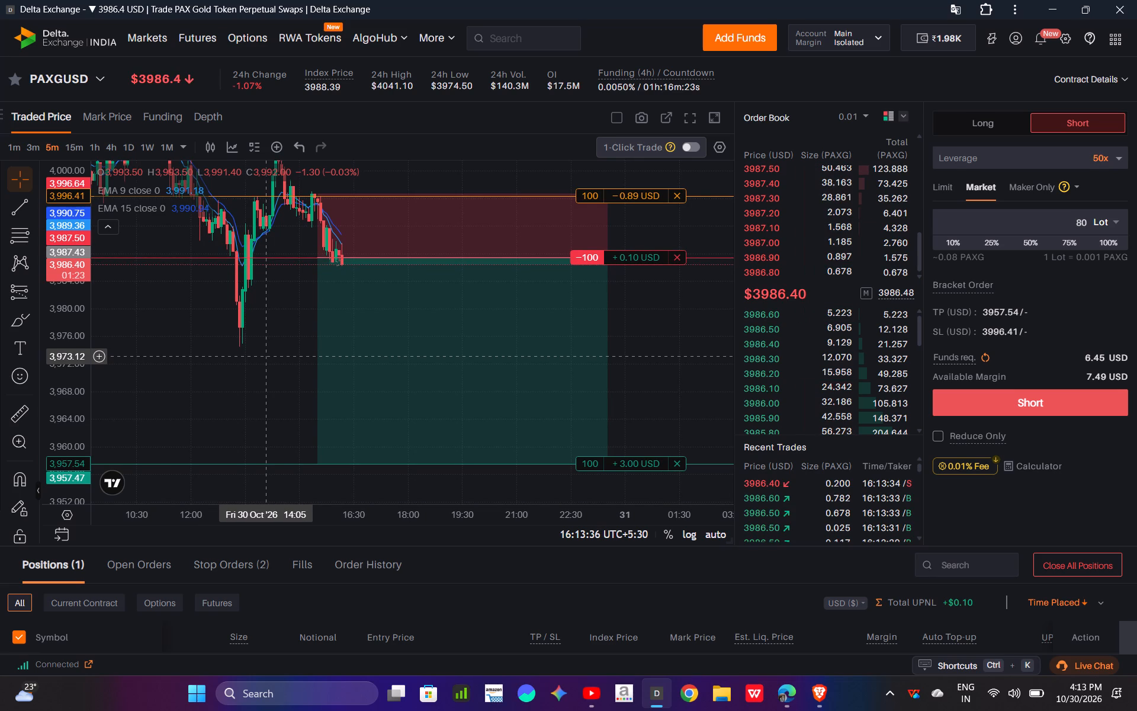
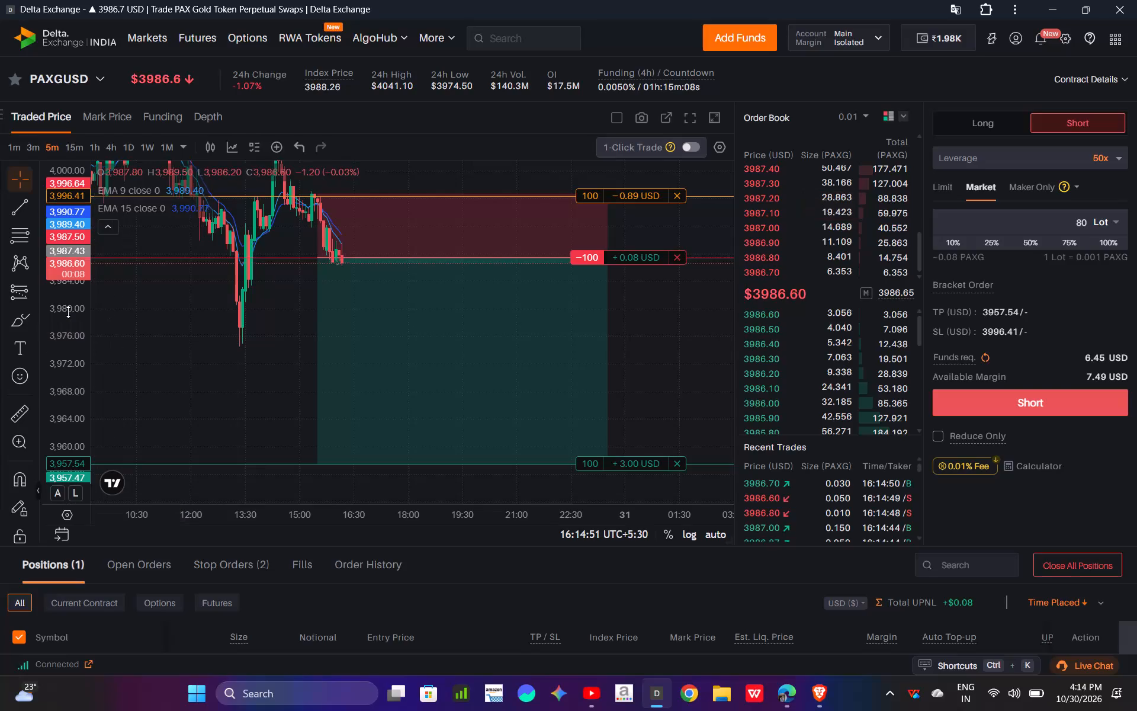
# Switch the PAXGUSD chart to the 15-minute timeframe.
pyautogui.moveTo(261, 306); pyautogui.dragTo(206, 367)
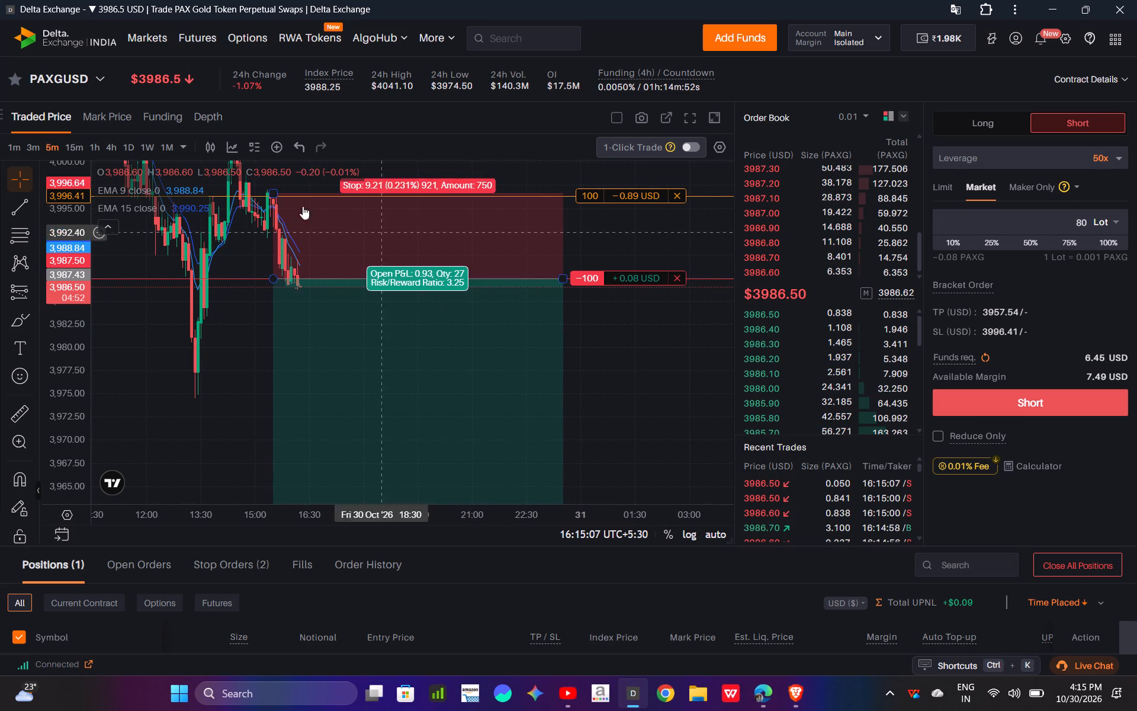
pyautogui.click(76, 145)
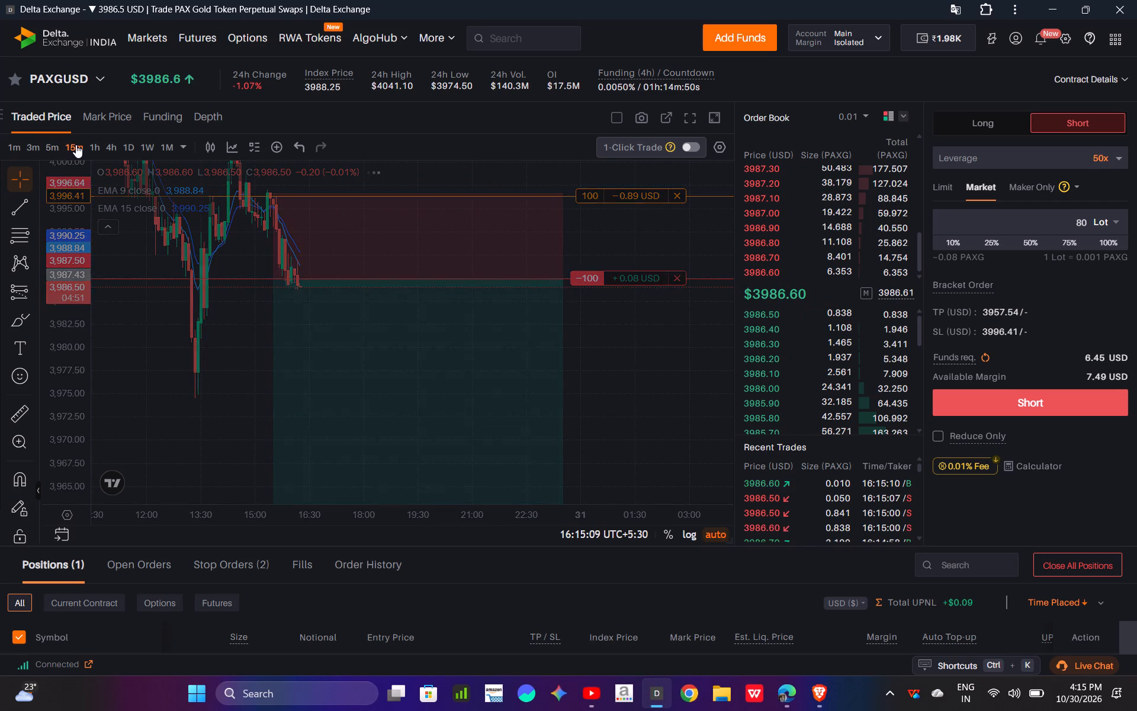
# Shift the descending trendline down on the 15-minute chart so its lower end sits at about 4,000.
pyautogui.moveTo(103, 221); pyautogui.dragTo(72, 291)
pyautogui.moveTo(72, 291); pyautogui.dragTo(72, 239)
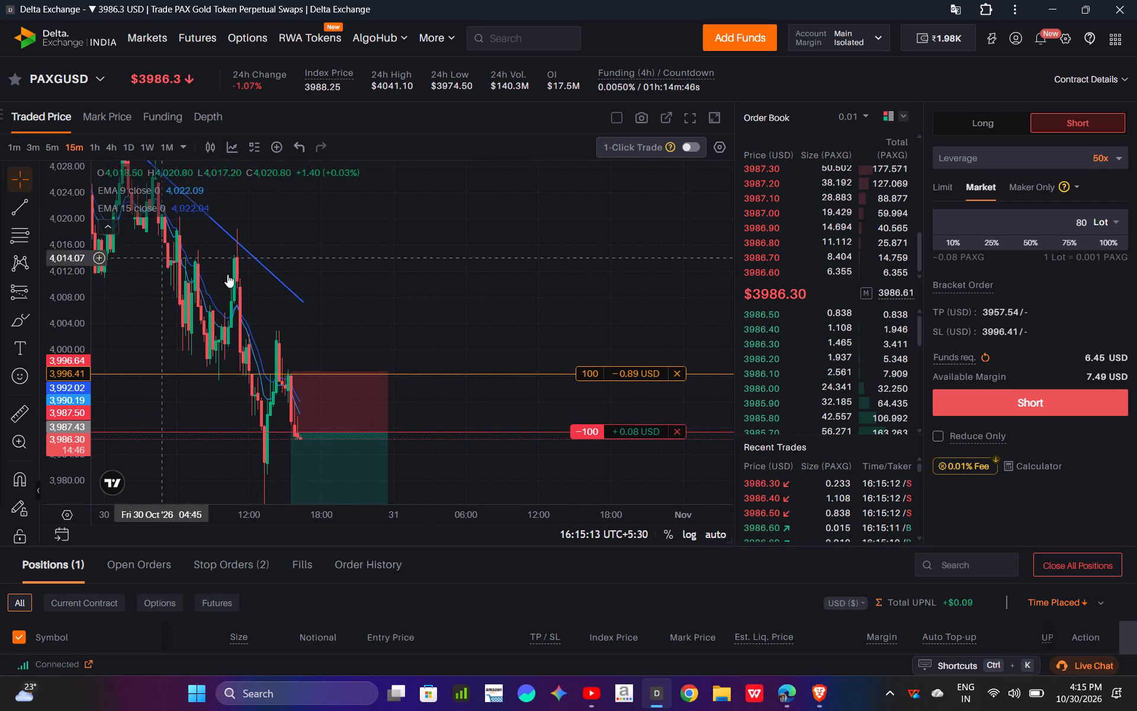
pyautogui.moveTo(294, 293); pyautogui.dragTo(299, 331)
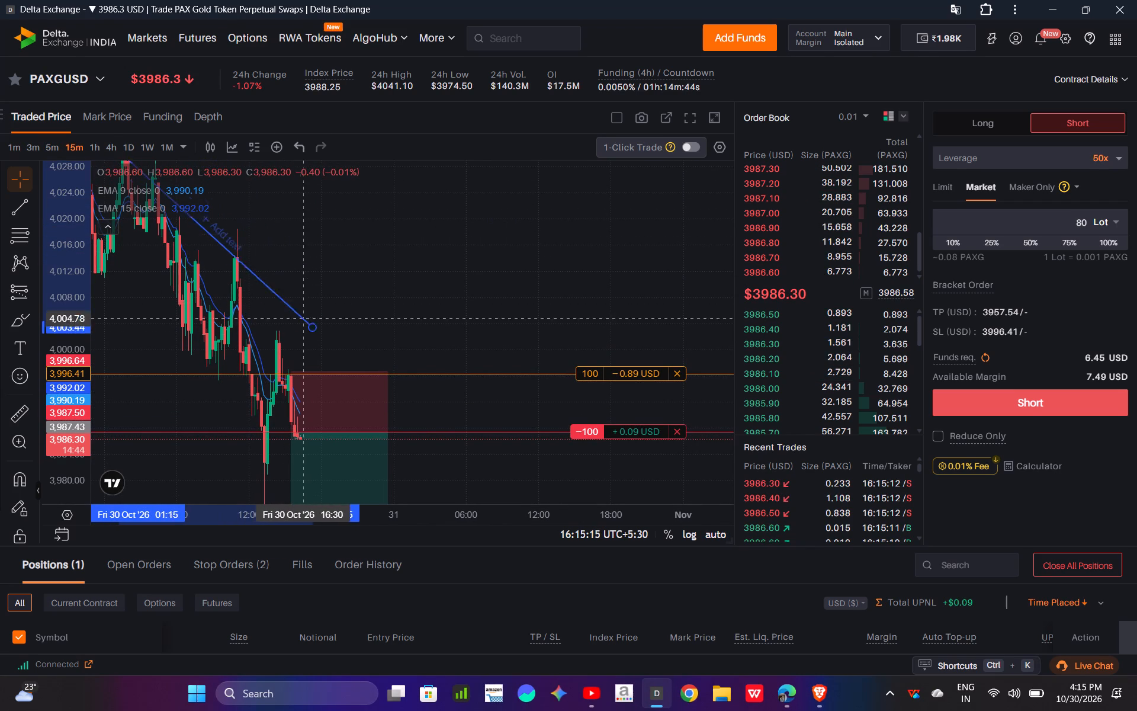
pyautogui.moveTo(299, 331); pyautogui.dragTo(299, 341)
# Place the market short order for 80 lots of PAXGUSD at 50x leverage.
pyautogui.moveTo(416, 342); pyautogui.dragTo(362, 246)
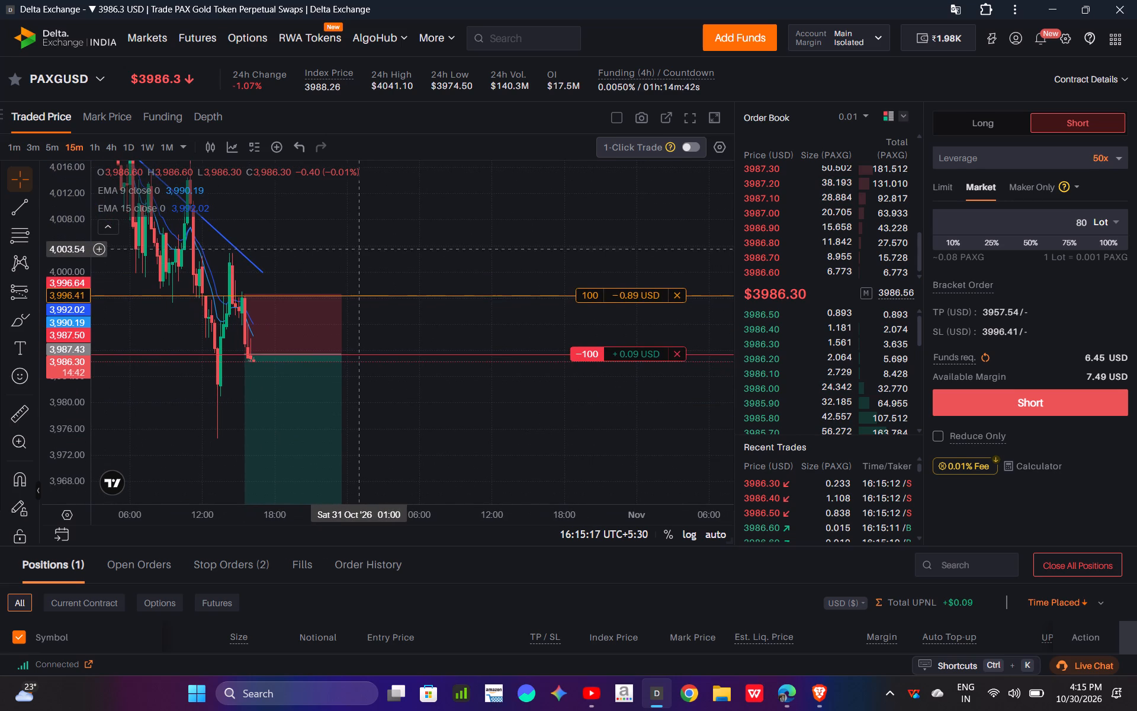
pyautogui.moveTo(350, 254); pyautogui.dragTo(384, 219)
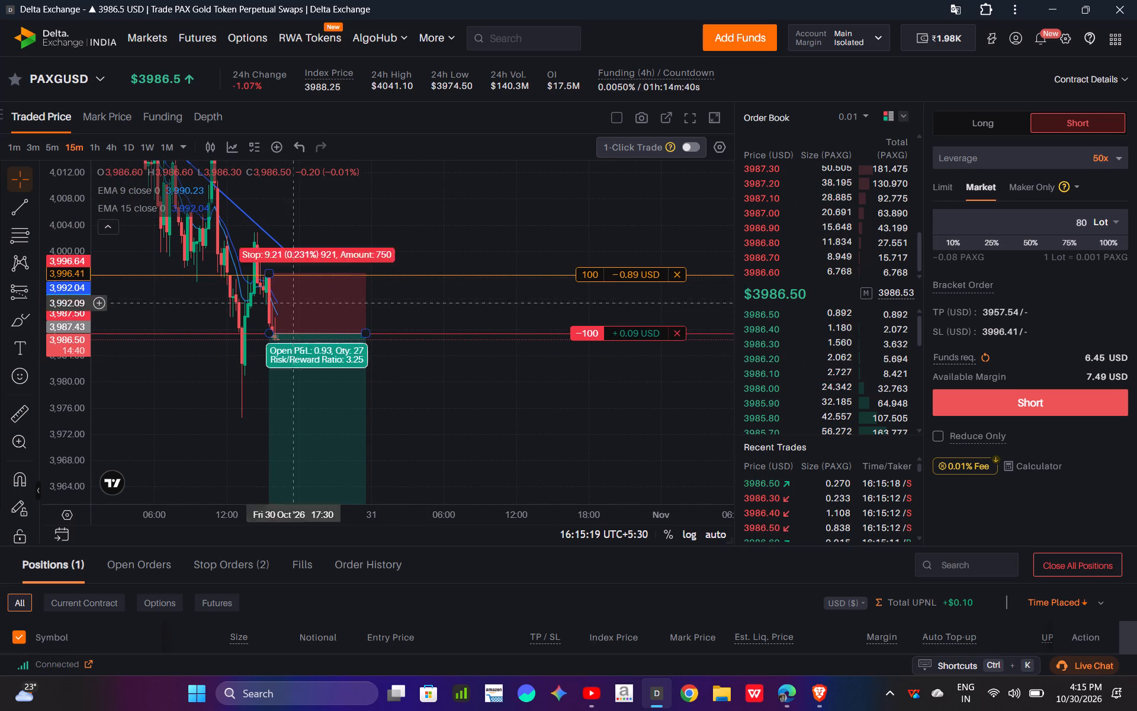
pyautogui.click(990, 391)
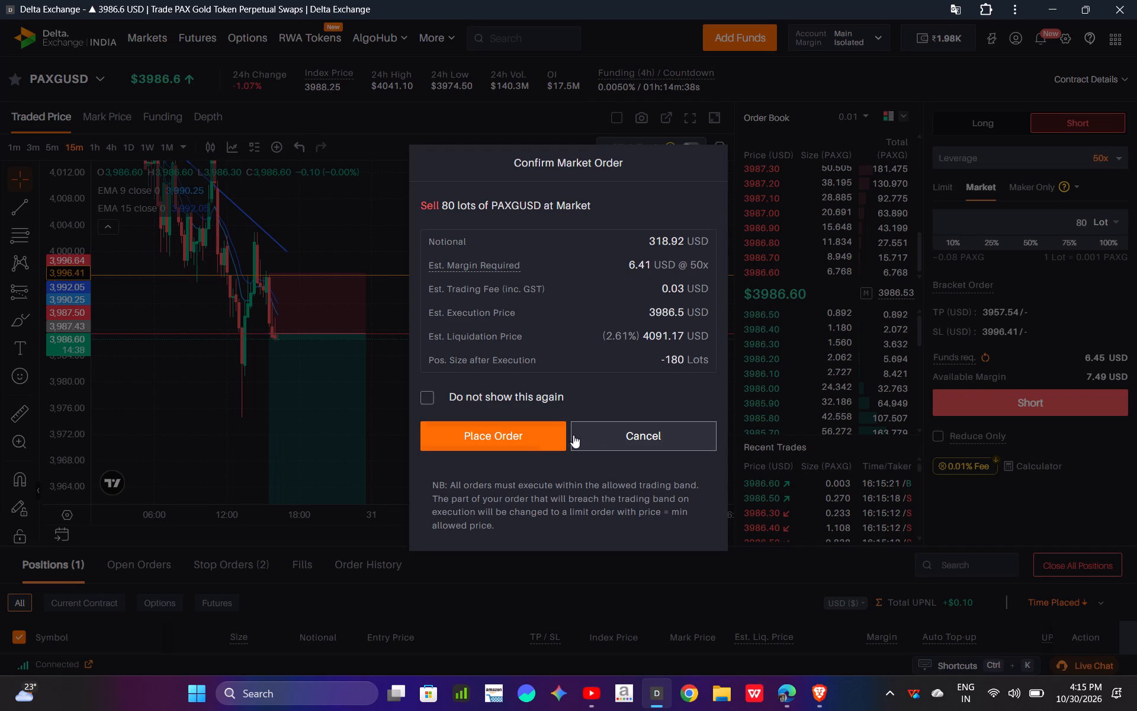
pyautogui.click(540, 446)
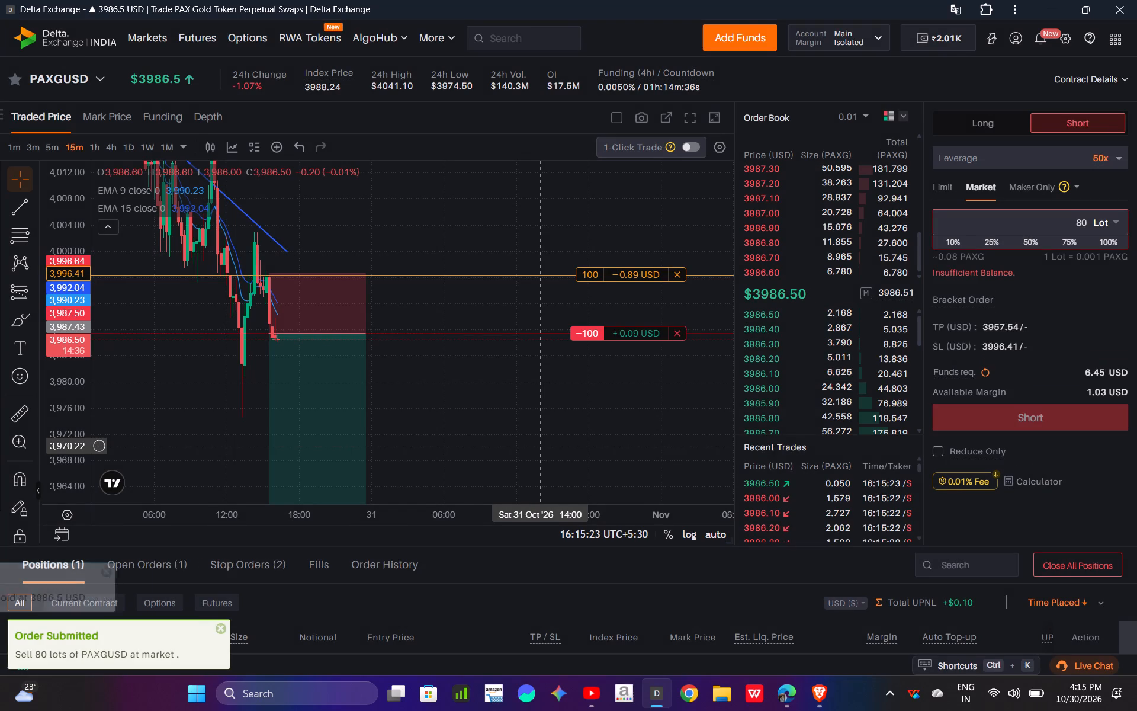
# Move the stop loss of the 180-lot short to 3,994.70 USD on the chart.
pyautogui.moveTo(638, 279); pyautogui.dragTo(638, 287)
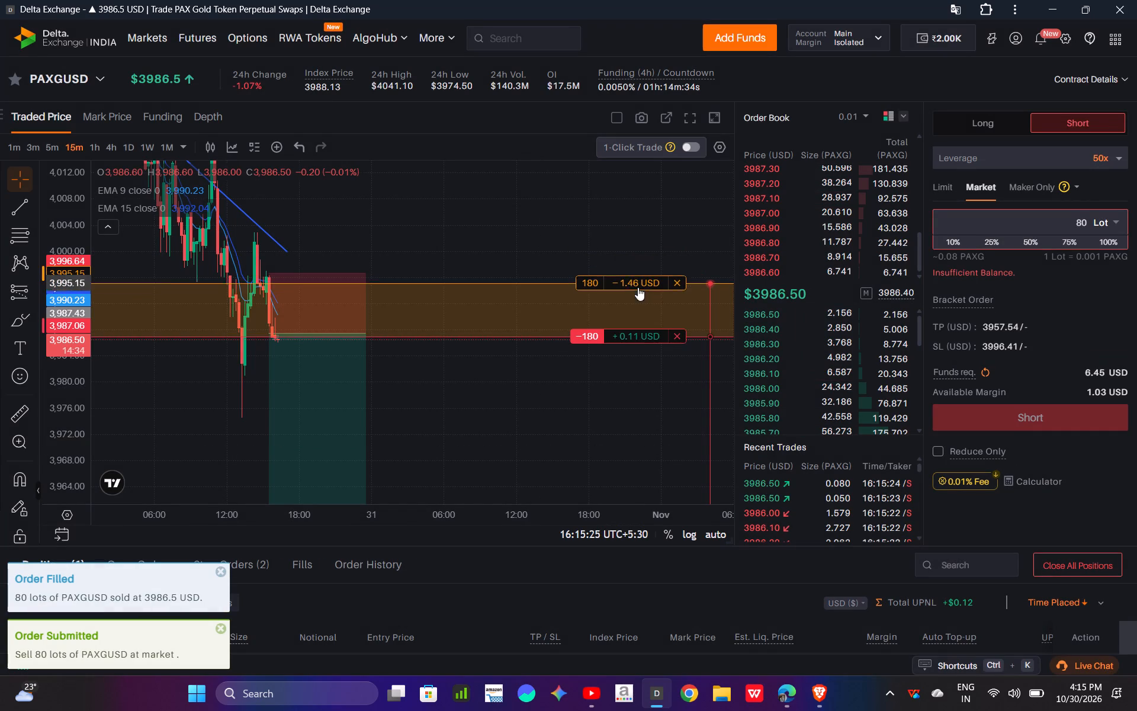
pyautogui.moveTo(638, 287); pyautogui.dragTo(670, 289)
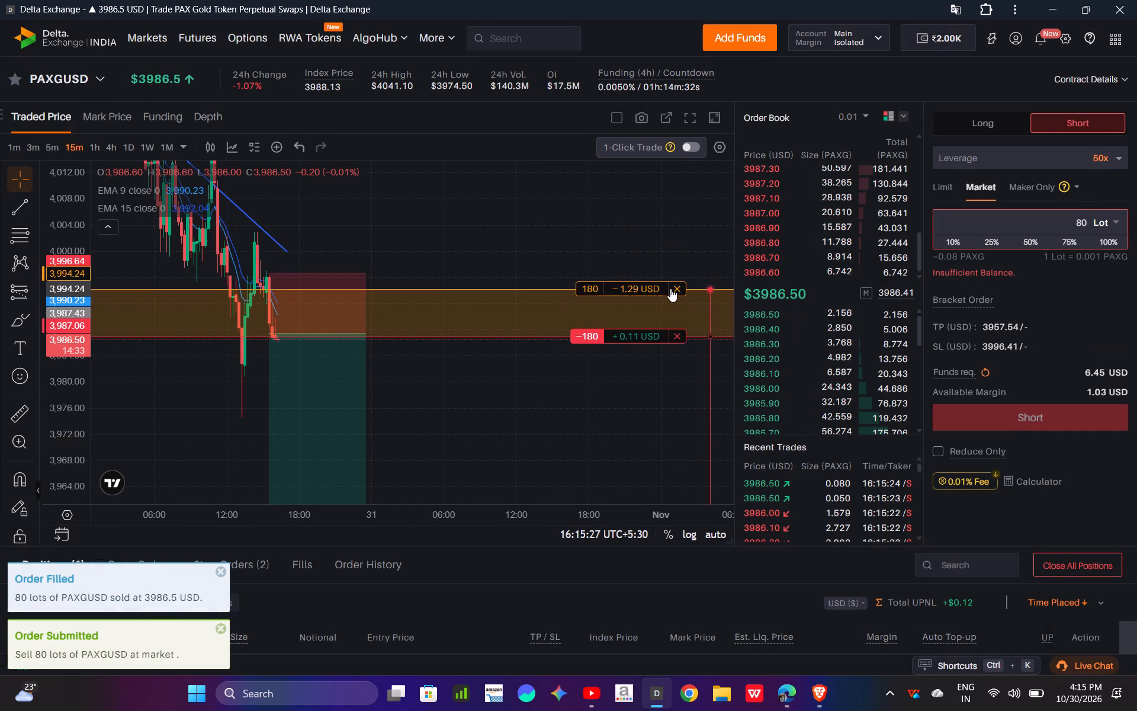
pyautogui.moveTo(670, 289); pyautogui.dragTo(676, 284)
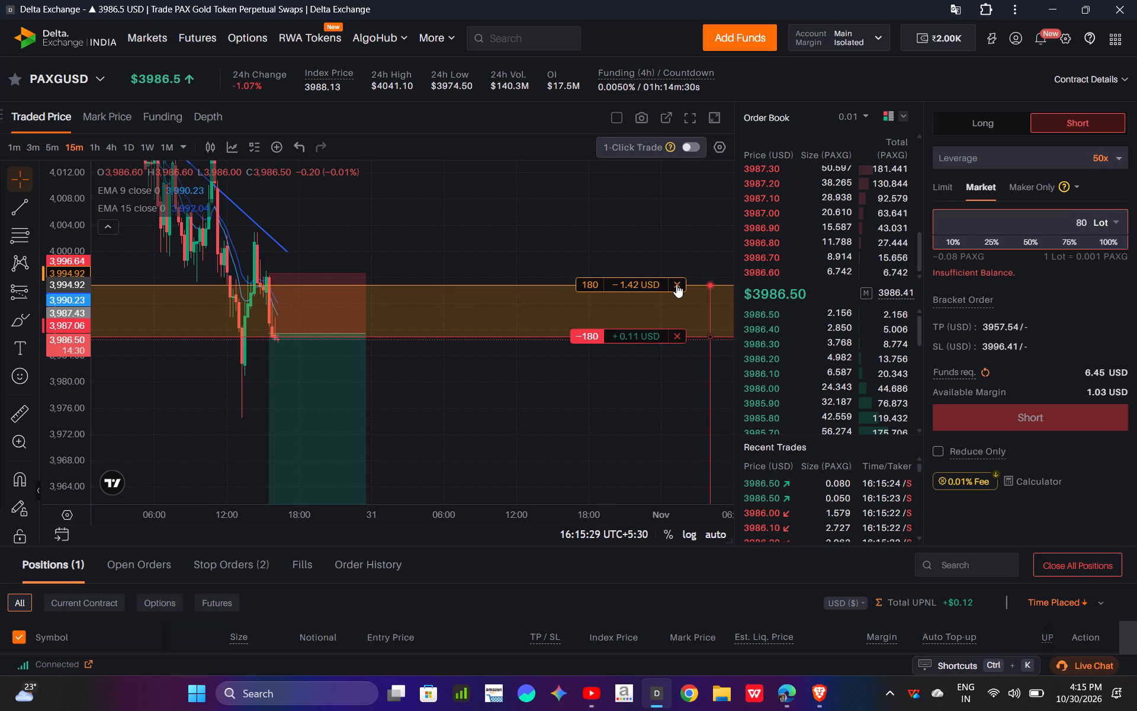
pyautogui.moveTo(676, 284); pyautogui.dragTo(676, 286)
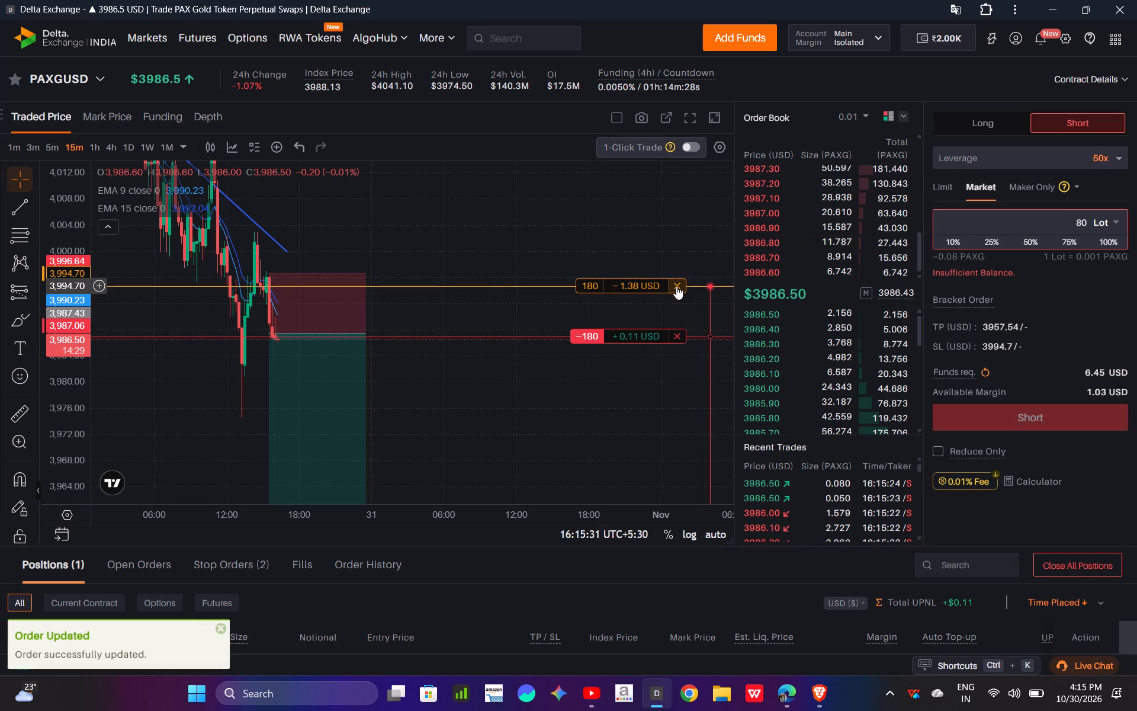
# Move the stop loss of the 180-lot short to 3,996.32 USD, near the top of the drawn stop zone.
pyautogui.moveTo(48, 309); pyautogui.dragTo(50, 329)
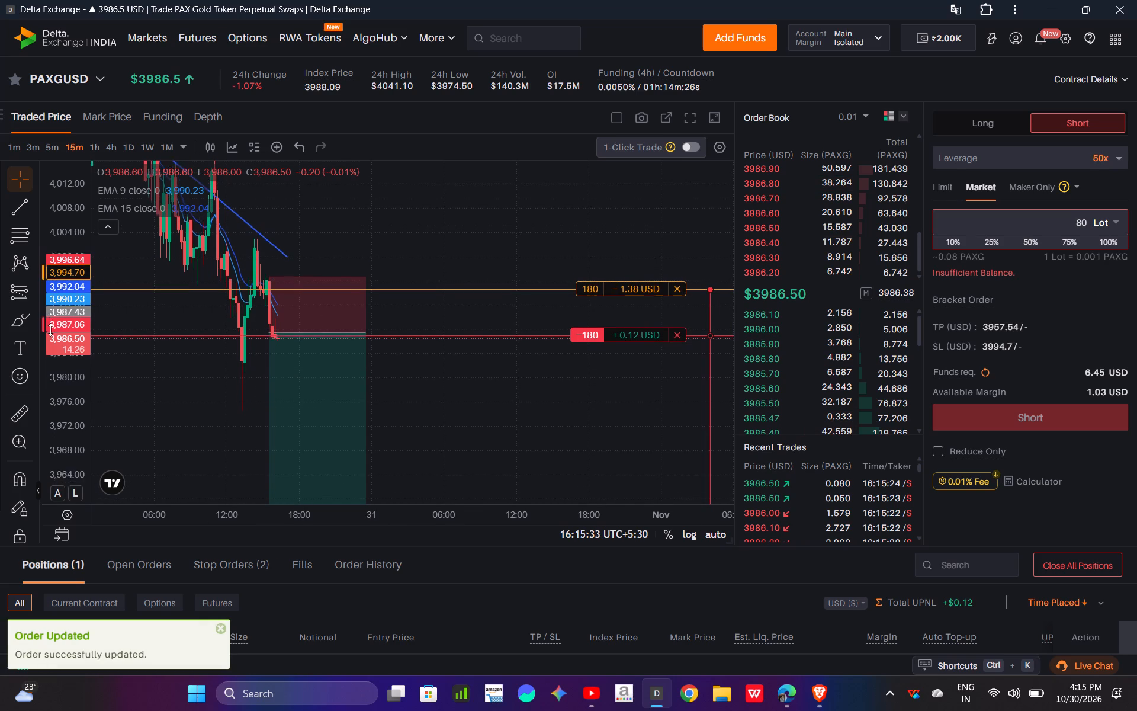
pyautogui.moveTo(50, 329); pyautogui.dragTo(64, 415)
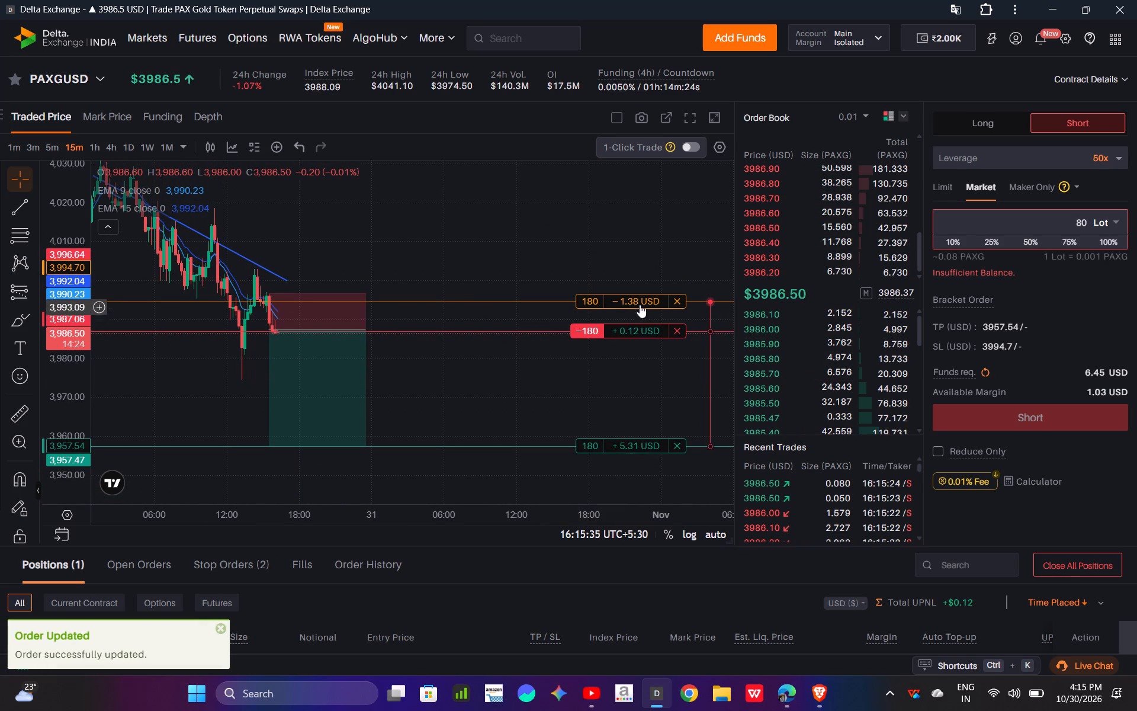
pyautogui.moveTo(645, 301); pyautogui.dragTo(650, 293)
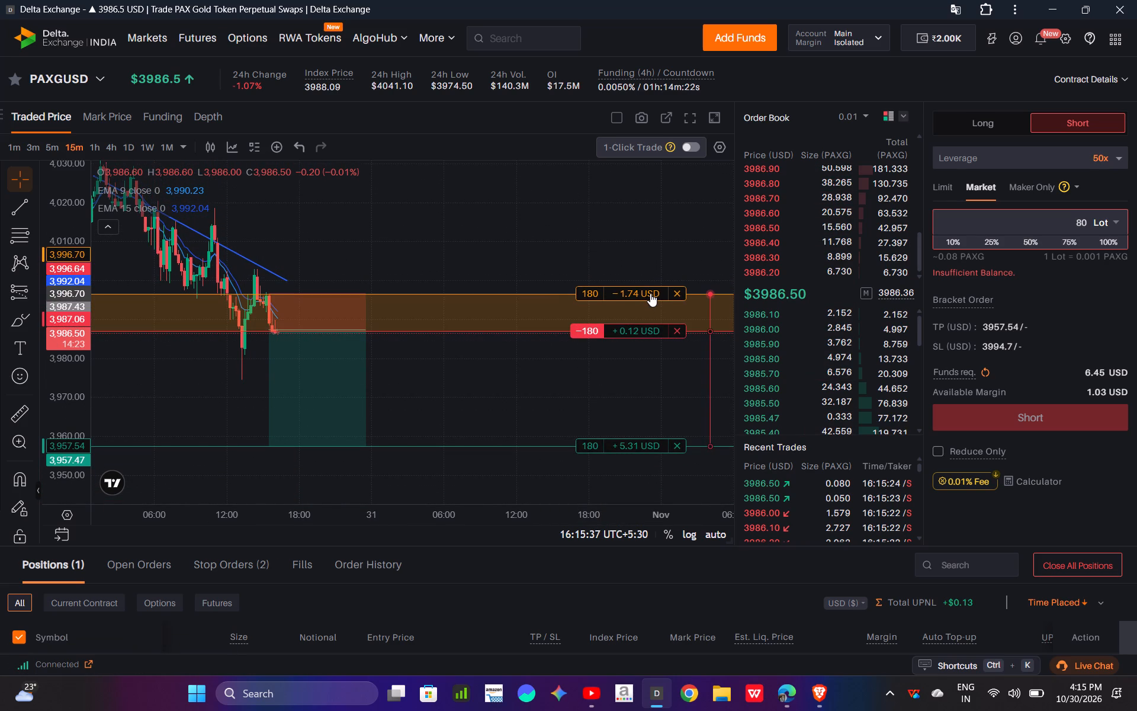
pyautogui.moveTo(650, 293); pyautogui.dragTo(650, 294)
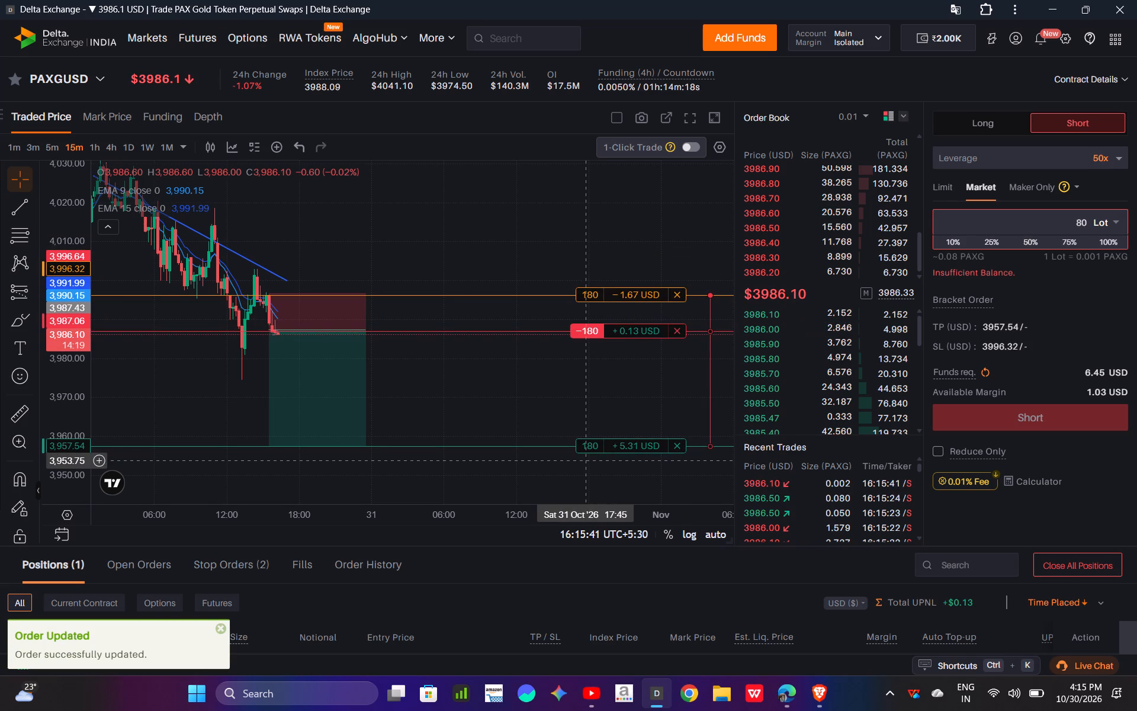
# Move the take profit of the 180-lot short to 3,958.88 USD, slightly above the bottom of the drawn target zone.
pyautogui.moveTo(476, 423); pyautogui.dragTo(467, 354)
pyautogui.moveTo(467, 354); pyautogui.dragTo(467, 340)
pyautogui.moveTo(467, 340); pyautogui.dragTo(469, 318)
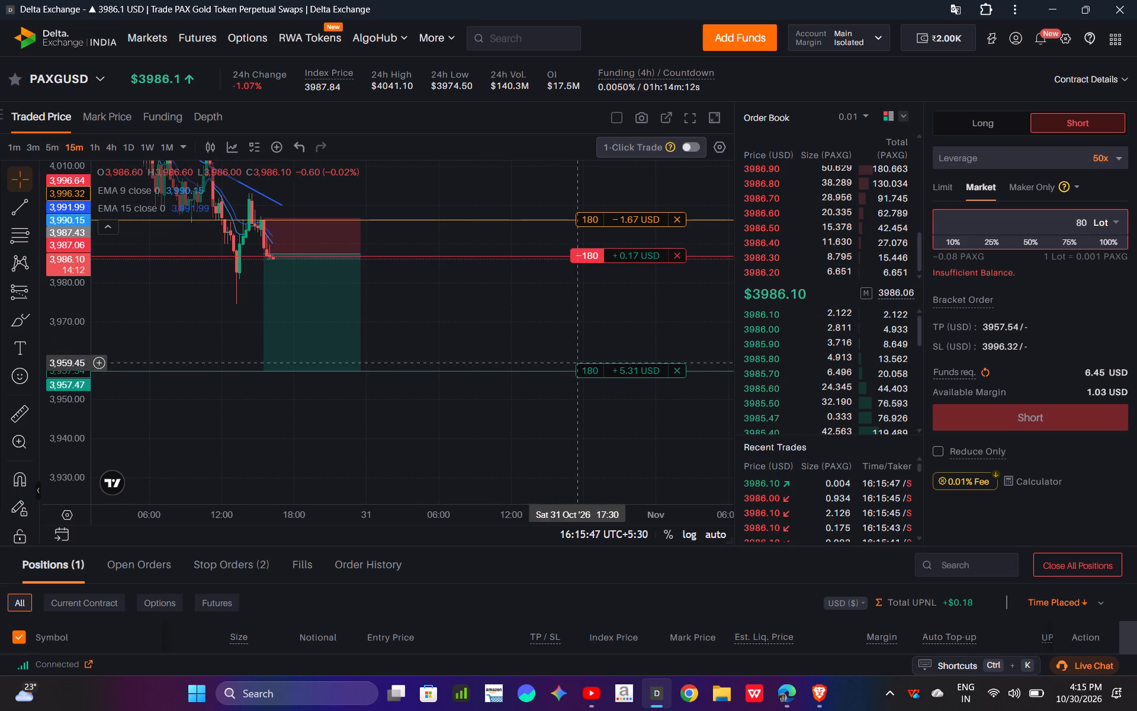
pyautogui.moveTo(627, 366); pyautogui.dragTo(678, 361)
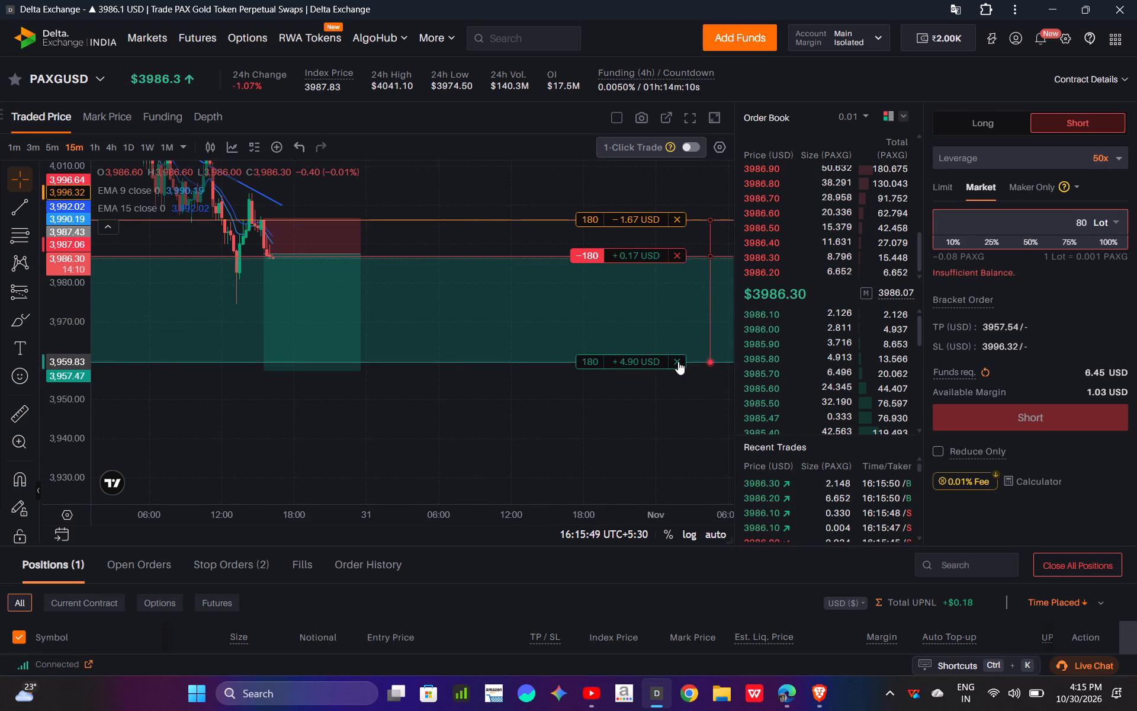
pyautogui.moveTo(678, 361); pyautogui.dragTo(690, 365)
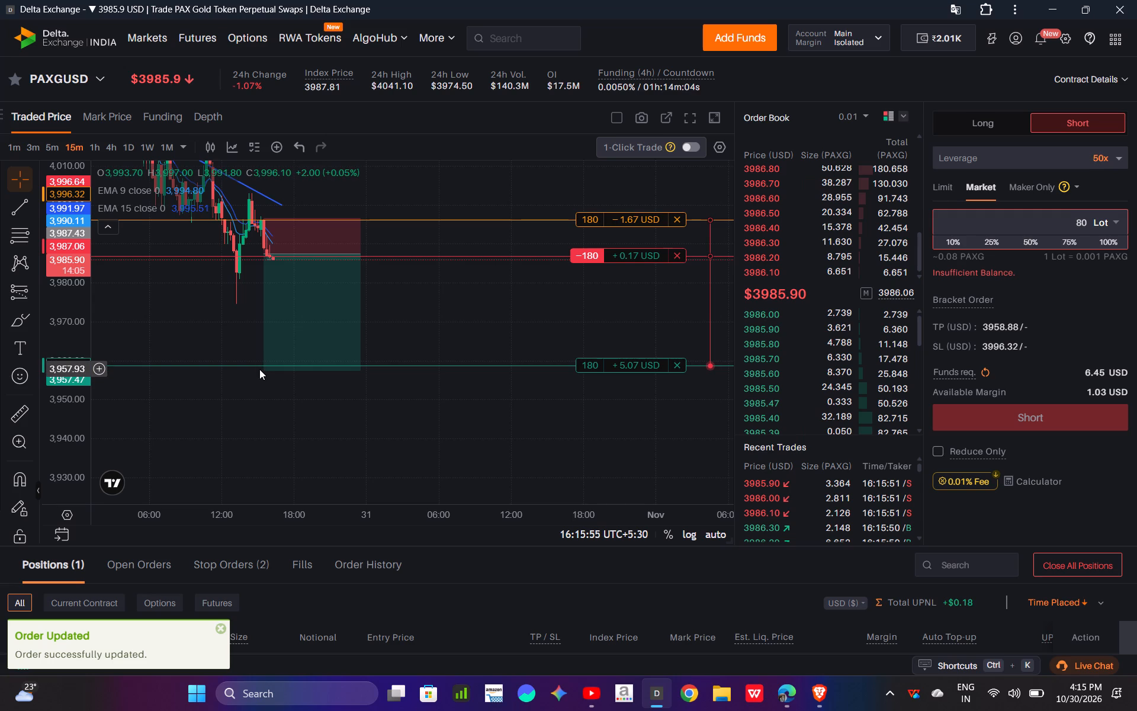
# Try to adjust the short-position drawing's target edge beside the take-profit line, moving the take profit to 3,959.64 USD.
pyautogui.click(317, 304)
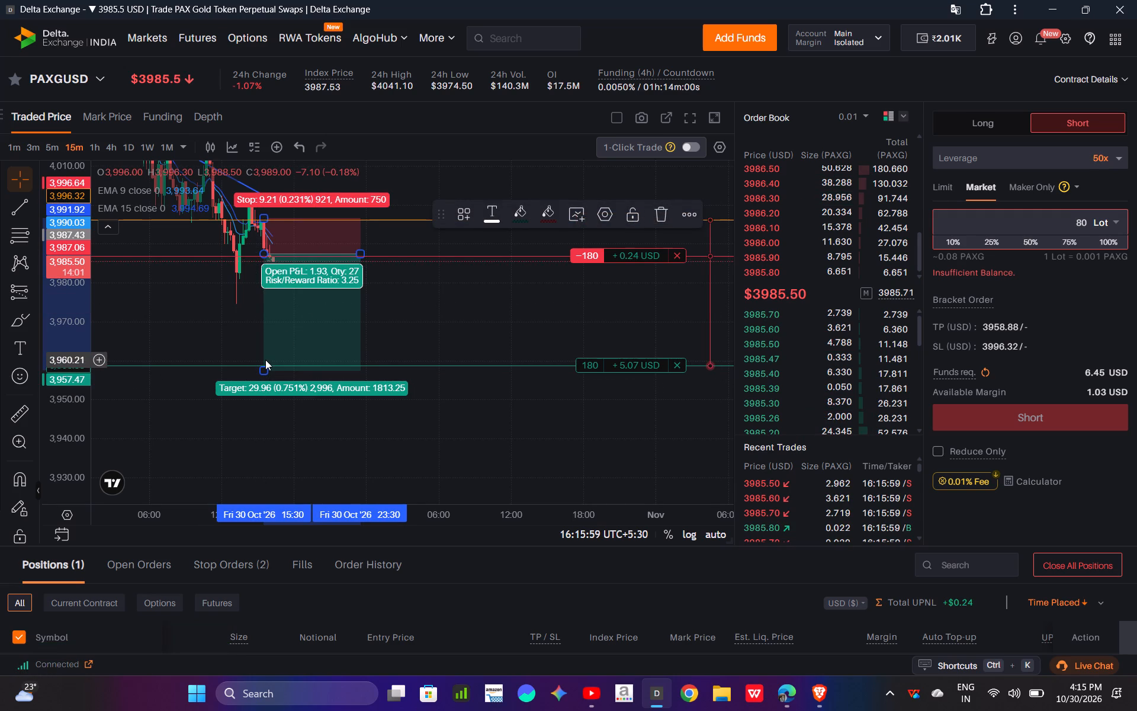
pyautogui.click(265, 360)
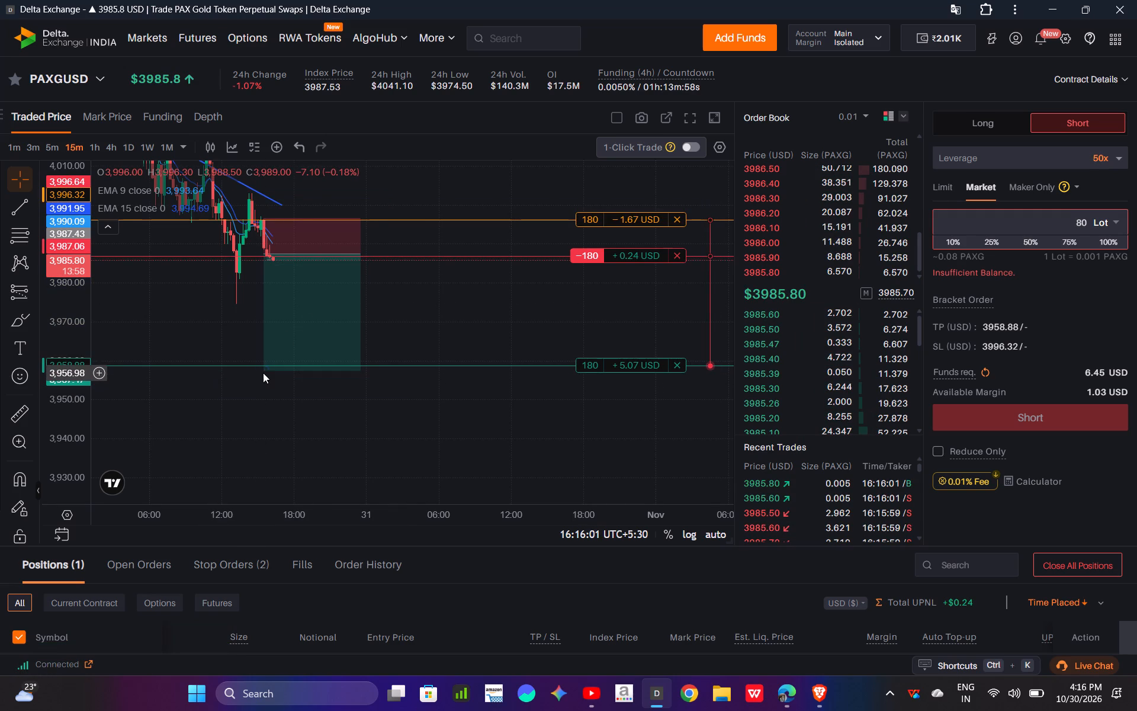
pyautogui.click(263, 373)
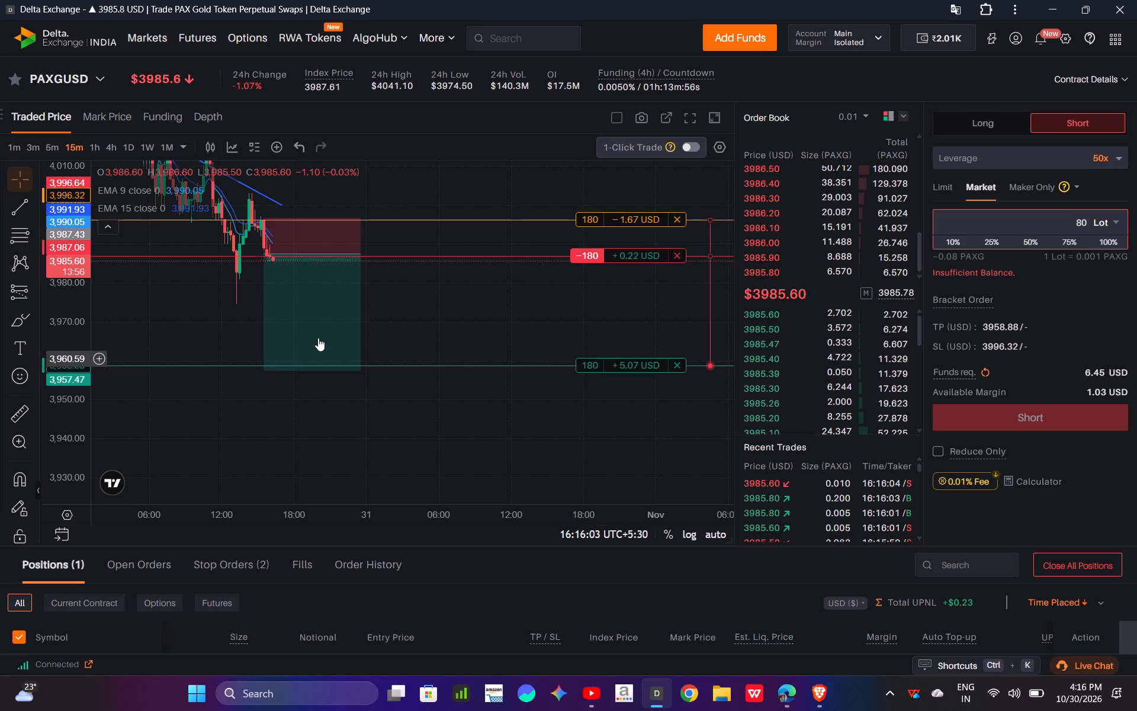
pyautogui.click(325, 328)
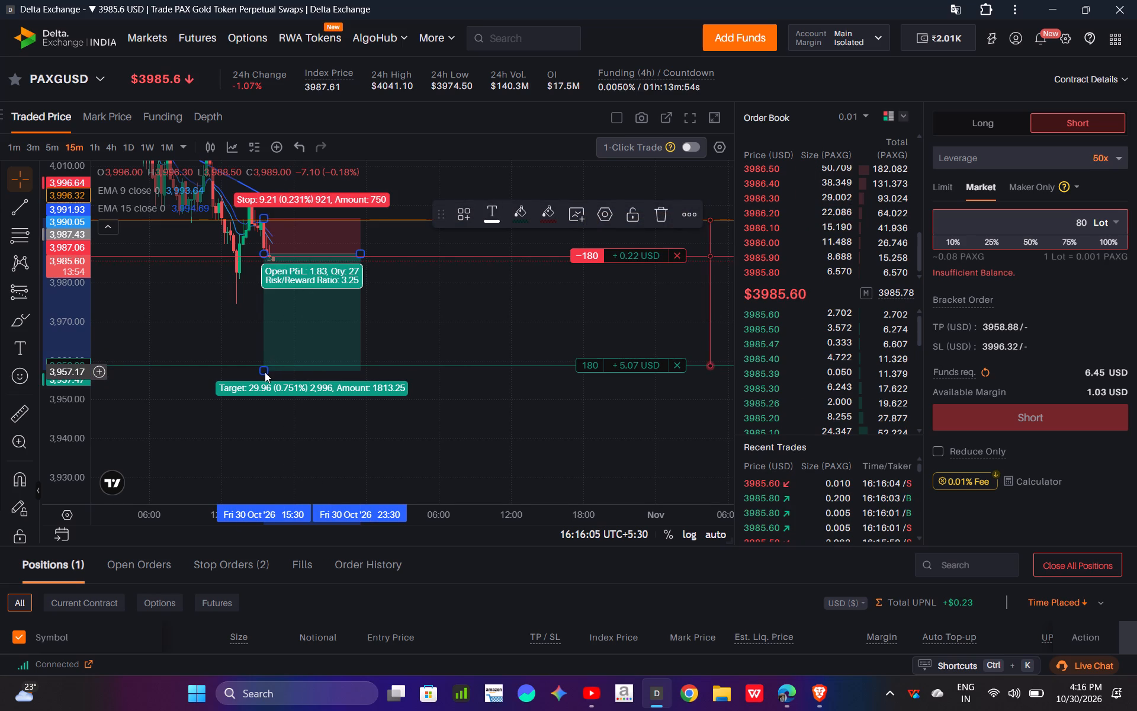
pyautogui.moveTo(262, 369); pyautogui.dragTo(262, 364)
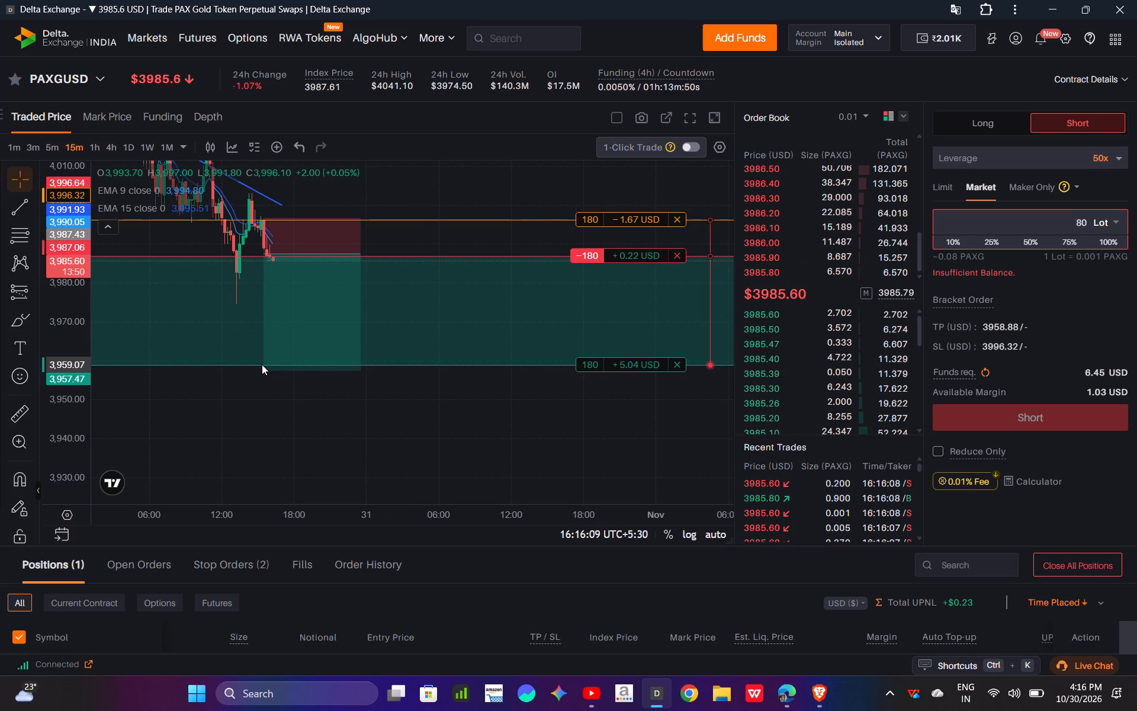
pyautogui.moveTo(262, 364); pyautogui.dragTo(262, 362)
# Move the take profit of the 180-lot short to 3,958.69 USD and deselect the short-position drawing.
pyautogui.click(287, 273)
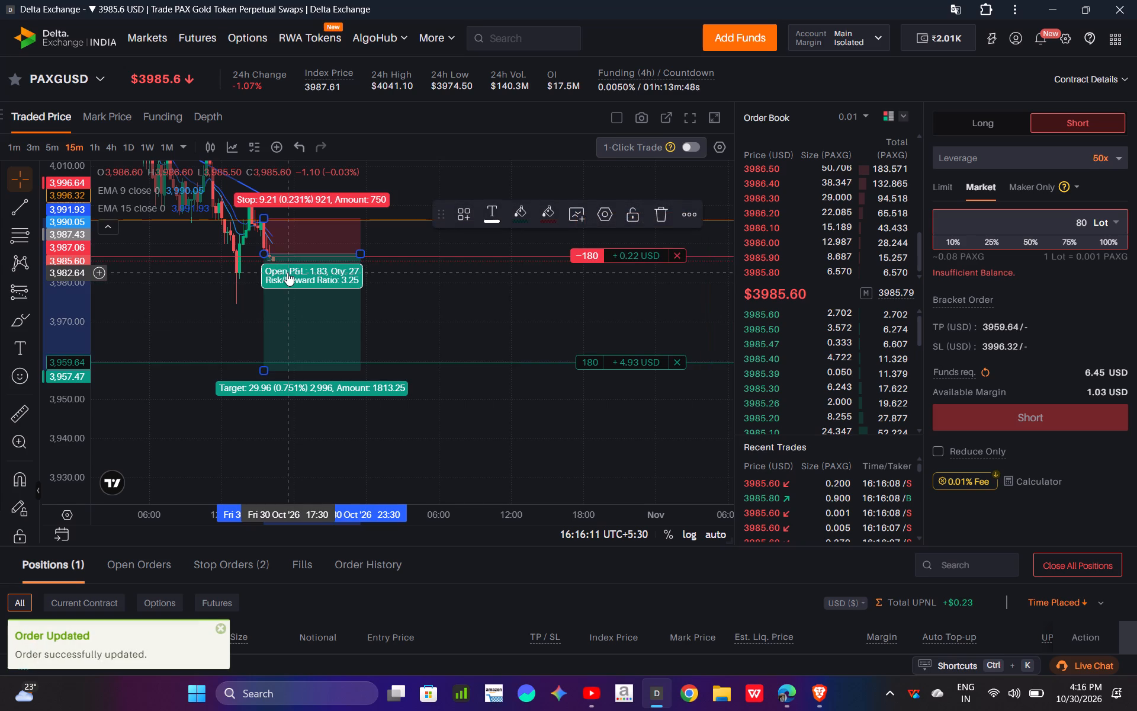
pyautogui.click(287, 273)
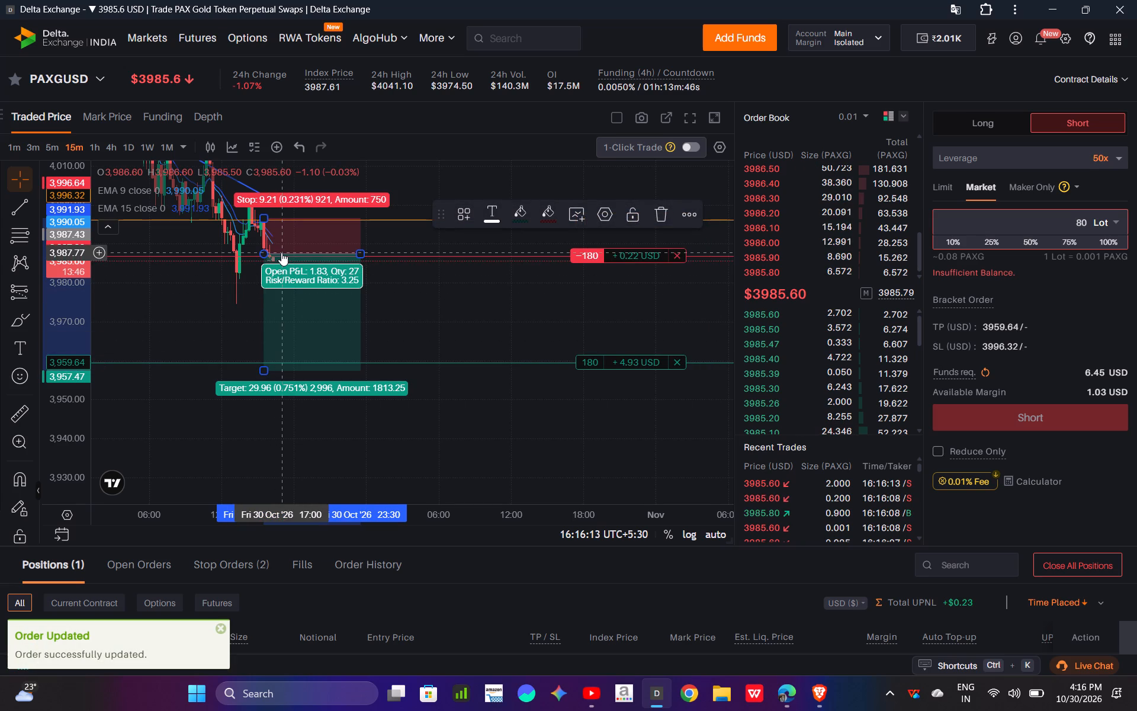
pyautogui.moveTo(635, 368); pyautogui.dragTo(656, 374)
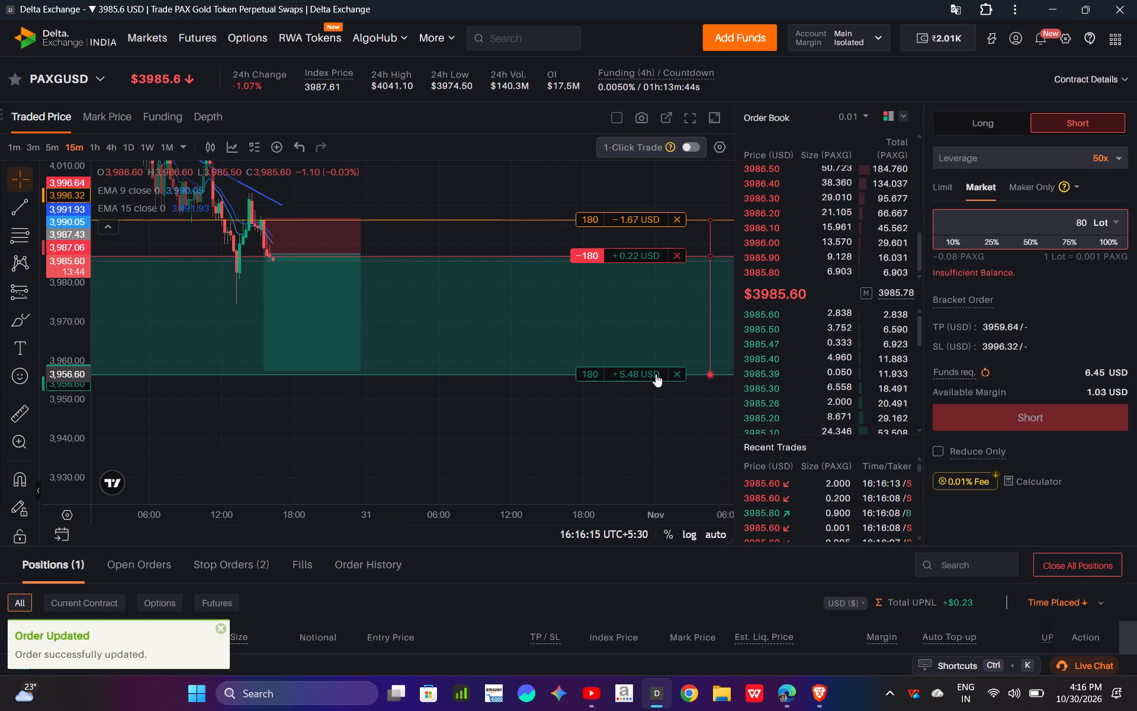
pyautogui.moveTo(656, 374); pyautogui.dragTo(675, 366)
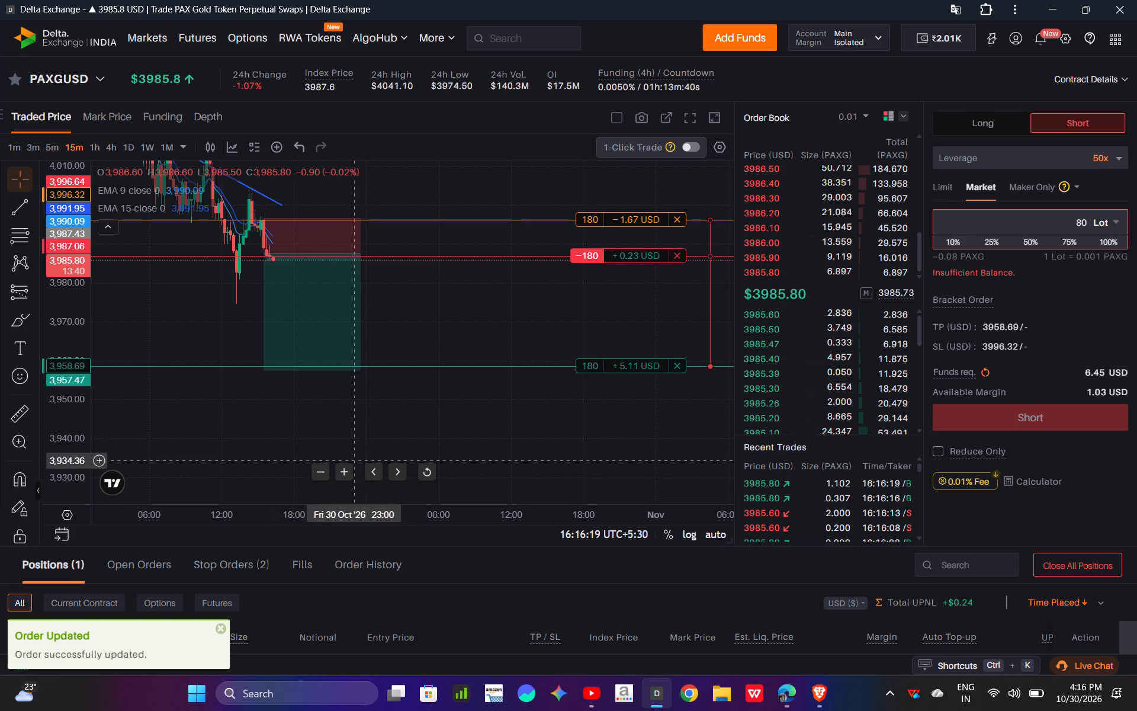
pyautogui.click(372, 443)
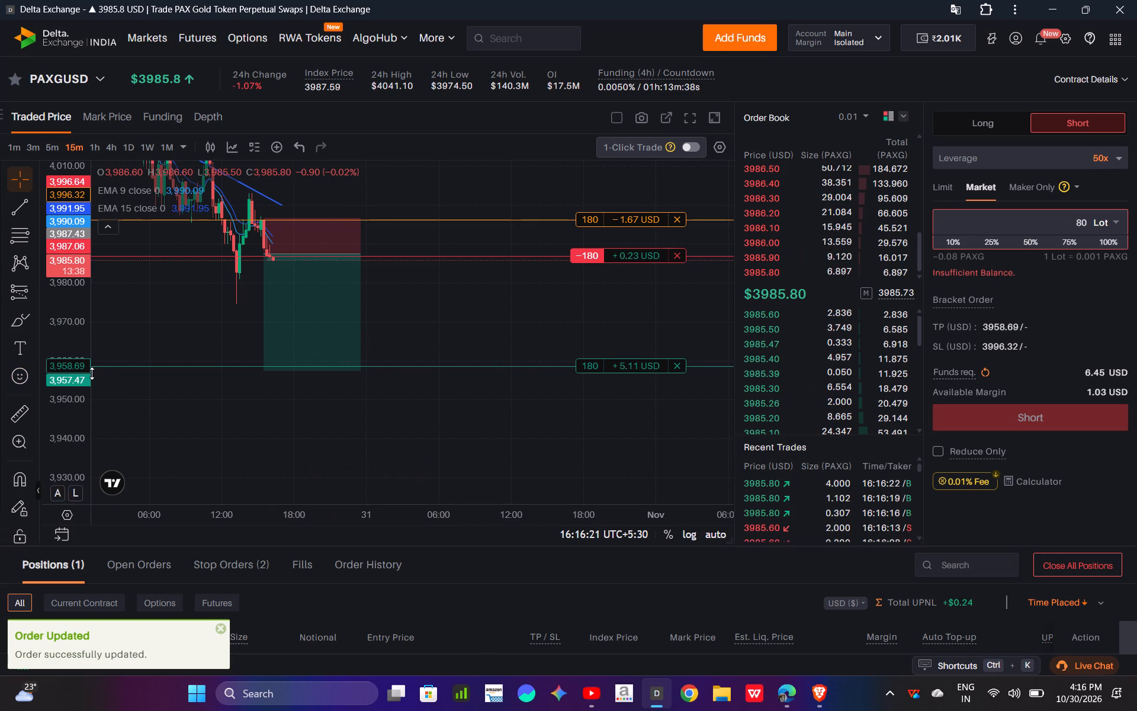
# Examine the current price against the entry, stop-loss and take-profit levels on the 15-minute chart.
pyautogui.moveTo(92, 373); pyautogui.dragTo(98, 347)
pyautogui.moveTo(80, 369); pyautogui.dragTo(77, 213)
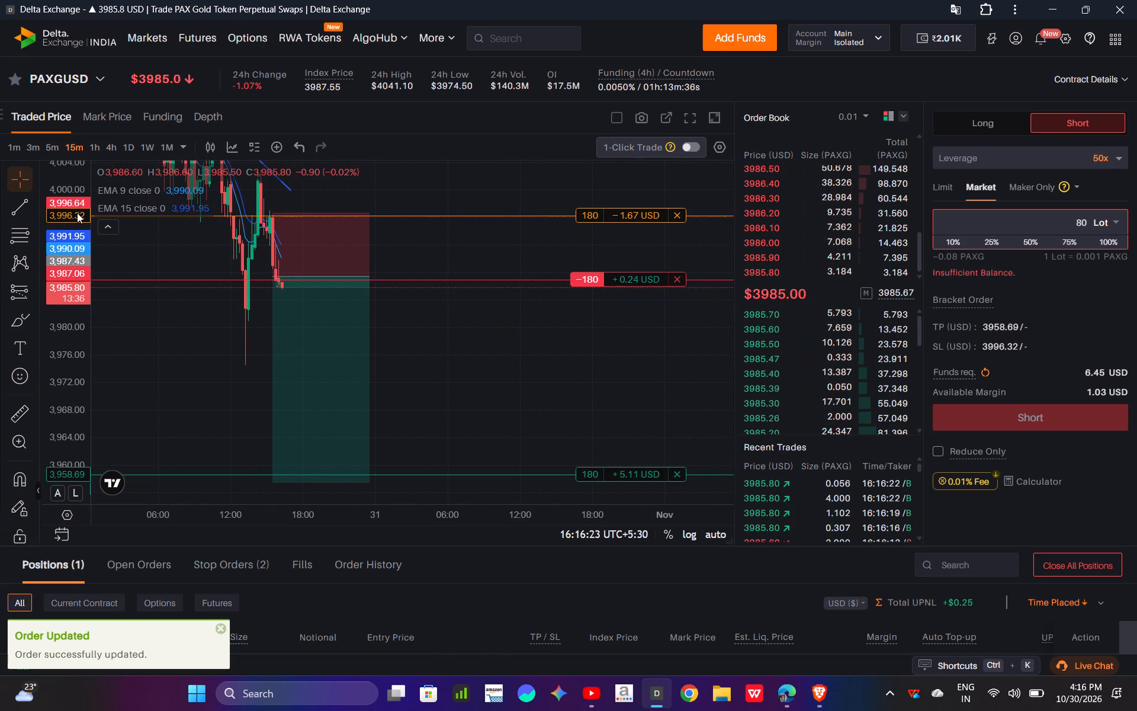
pyautogui.moveTo(59, 234); pyautogui.dragTo(63, 314)
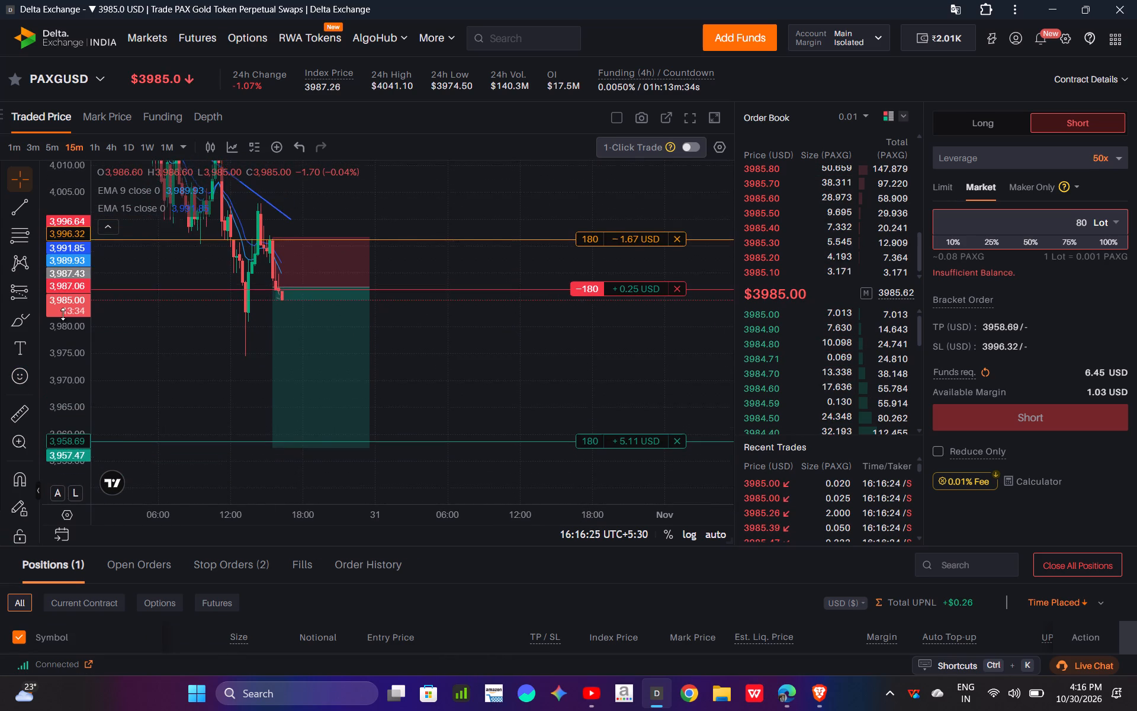
pyautogui.moveTo(63, 314); pyautogui.dragTo(67, 327)
pyautogui.moveTo(452, 338); pyautogui.dragTo(471, 325)
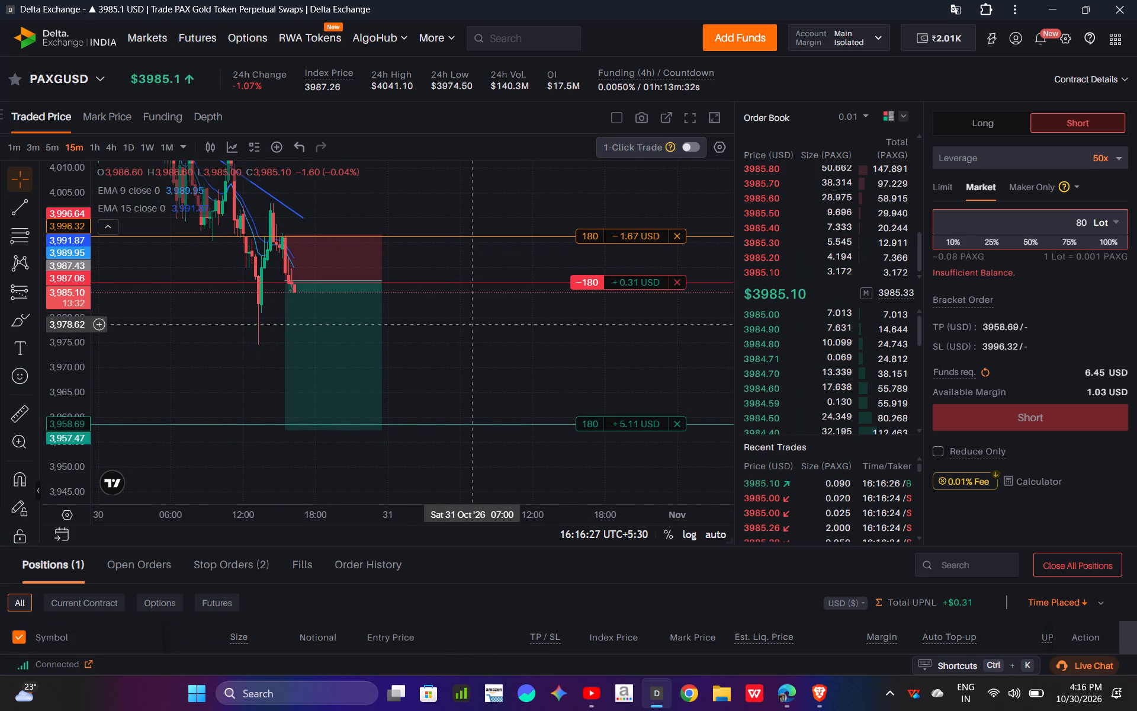
pyautogui.moveTo(471, 325); pyautogui.dragTo(471, 323)
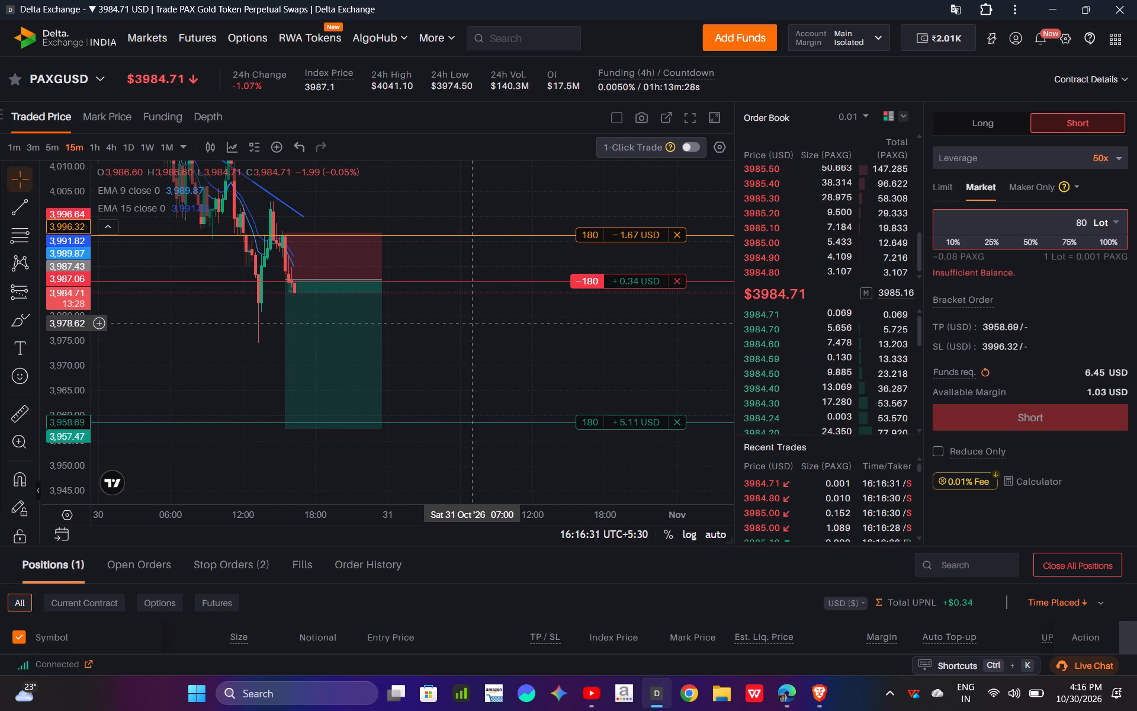
pyautogui.moveTo(471, 323); pyautogui.dragTo(471, 321)
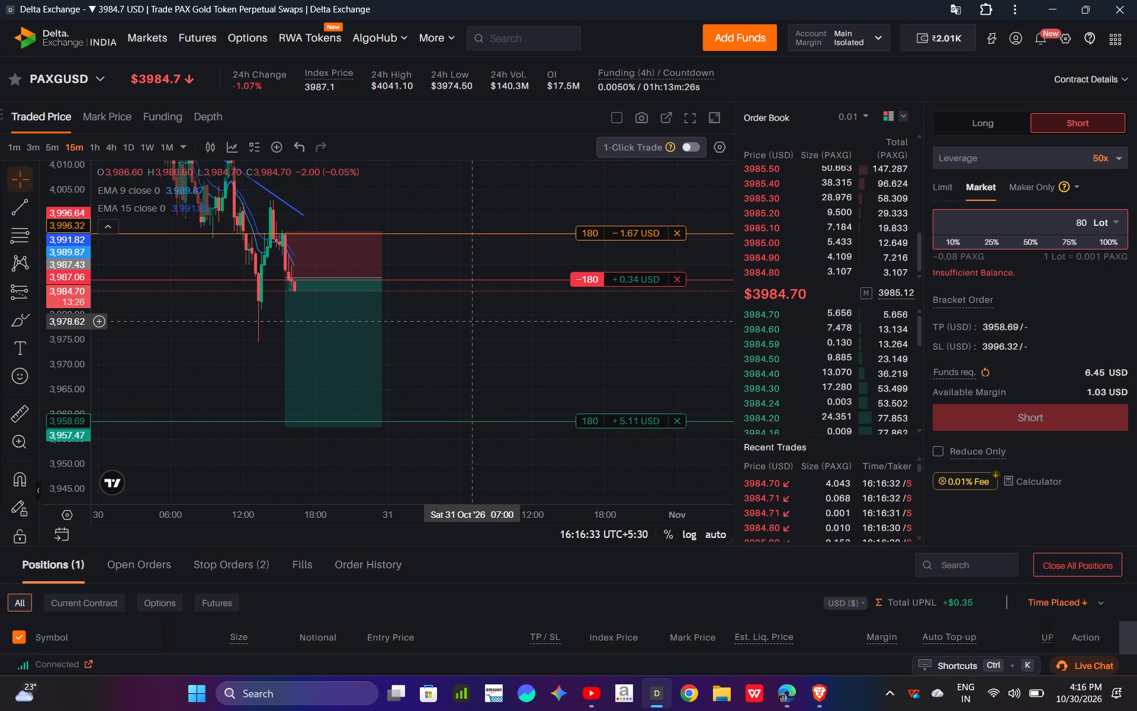
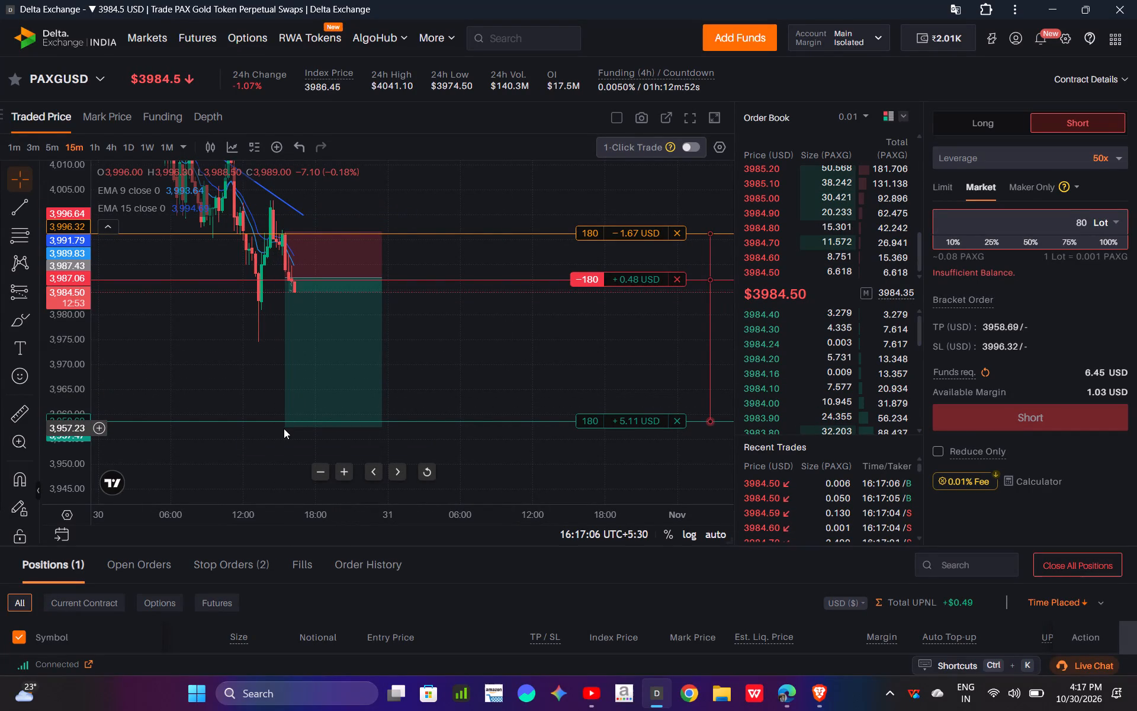
# Raise the target edge of the short-position drawing on the 15-minute chart to about 3,962.13.
pyautogui.click(290, 403)
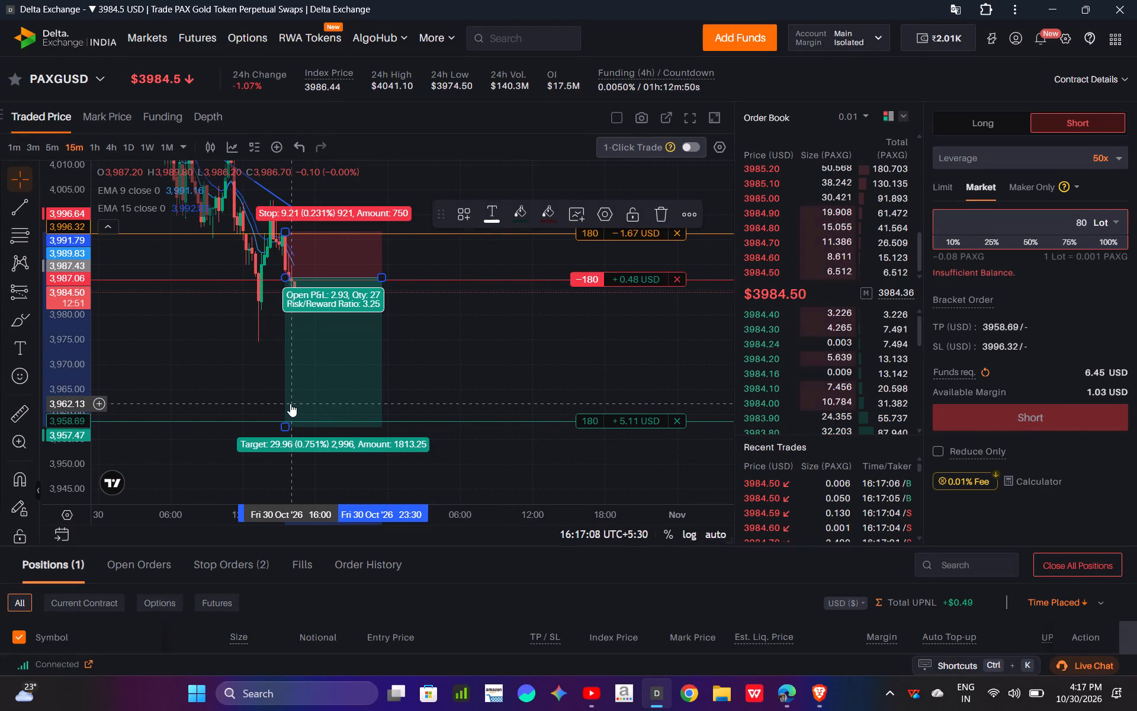
pyautogui.click(290, 403)
pyautogui.doubleClick(290, 403)
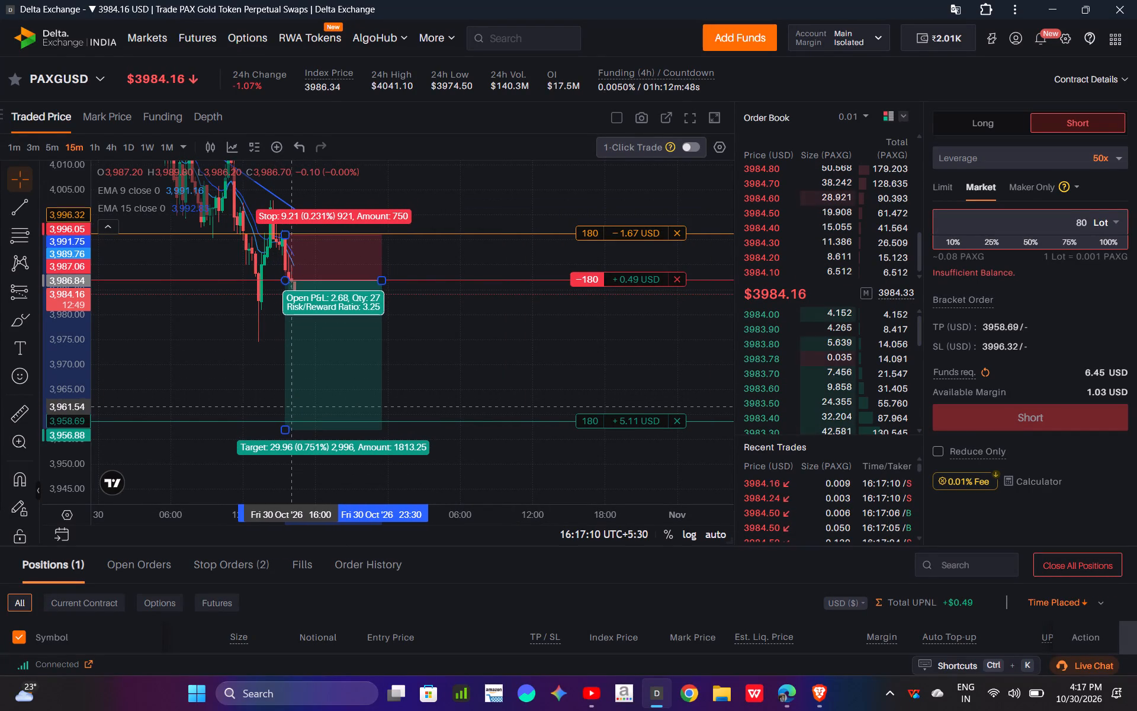
pyautogui.moveTo(284, 433); pyautogui.dragTo(289, 420)
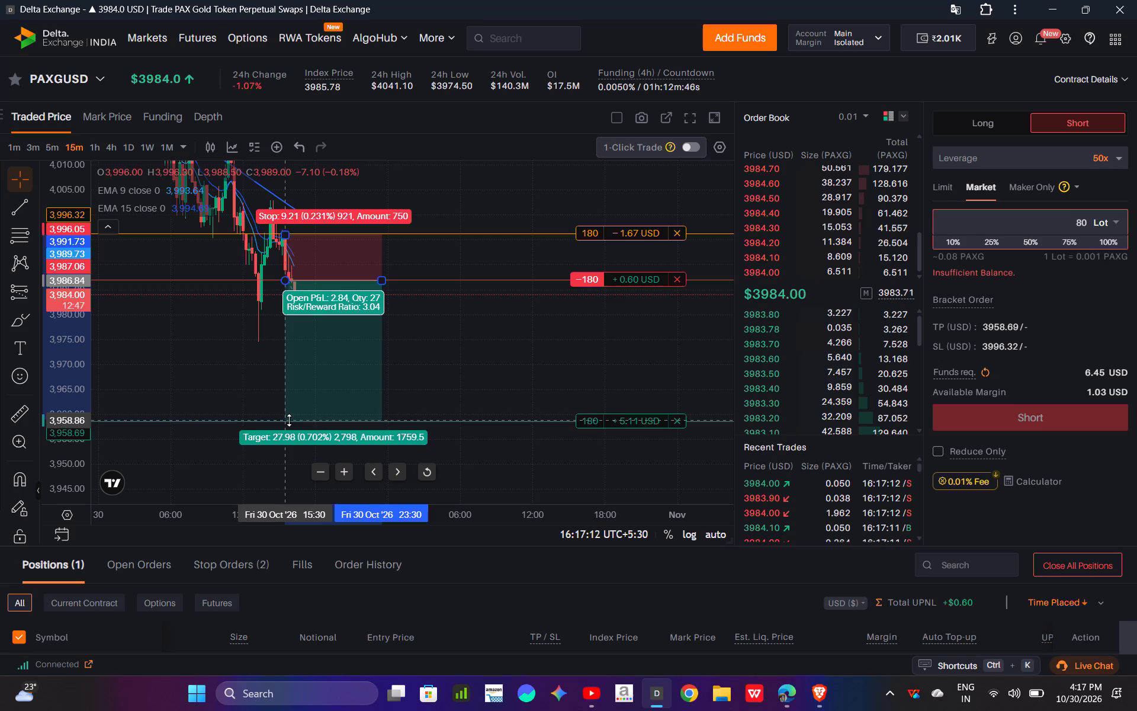
pyautogui.moveTo(289, 420); pyautogui.dragTo(293, 414)
pyautogui.click(322, 354)
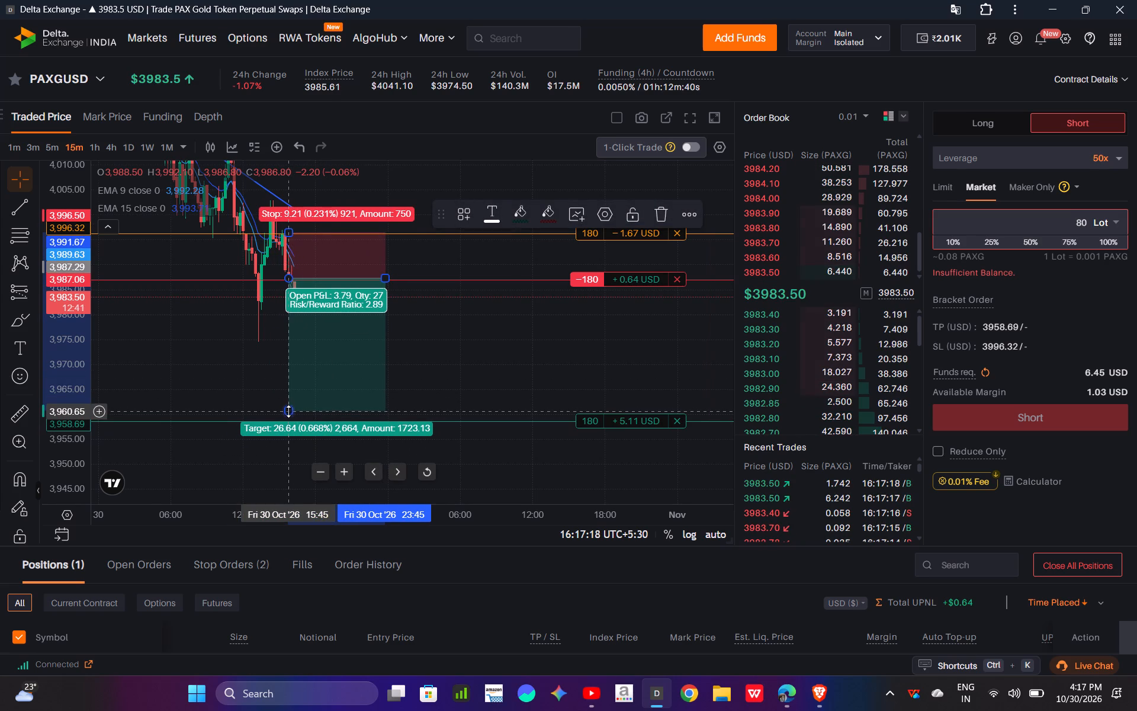
pyautogui.moveTo(287, 411); pyautogui.dragTo(310, 390)
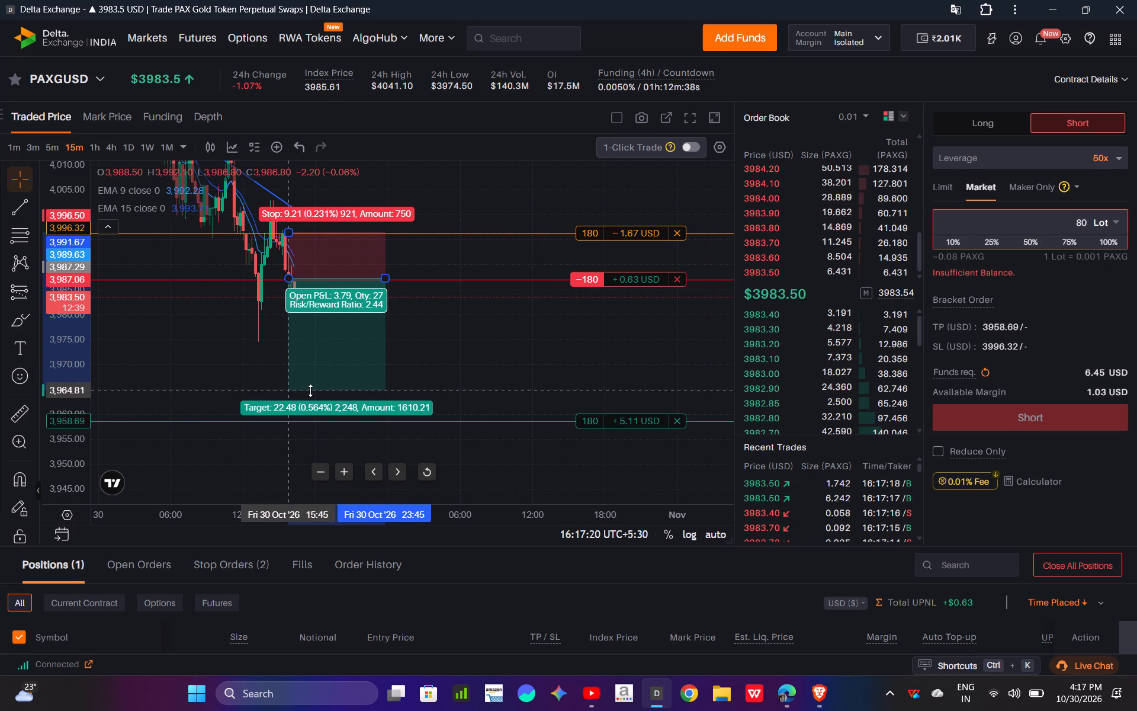
pyautogui.moveTo(310, 390); pyautogui.dragTo(316, 393)
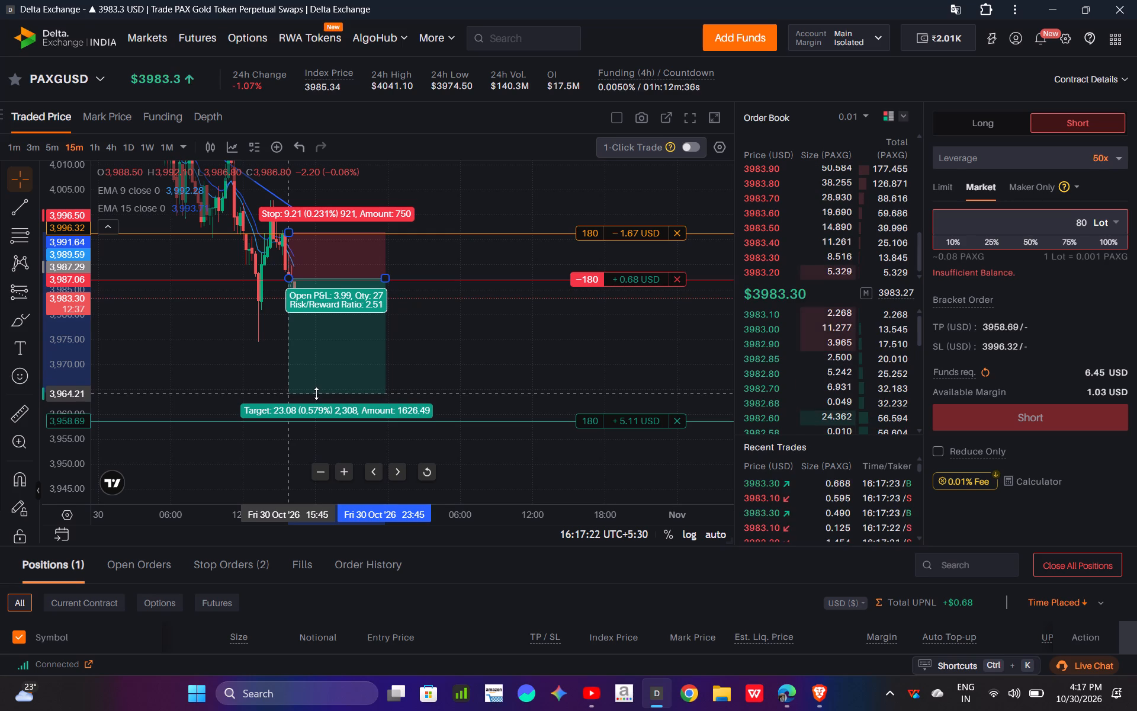
pyautogui.moveTo(316, 393); pyautogui.dragTo(316, 402)
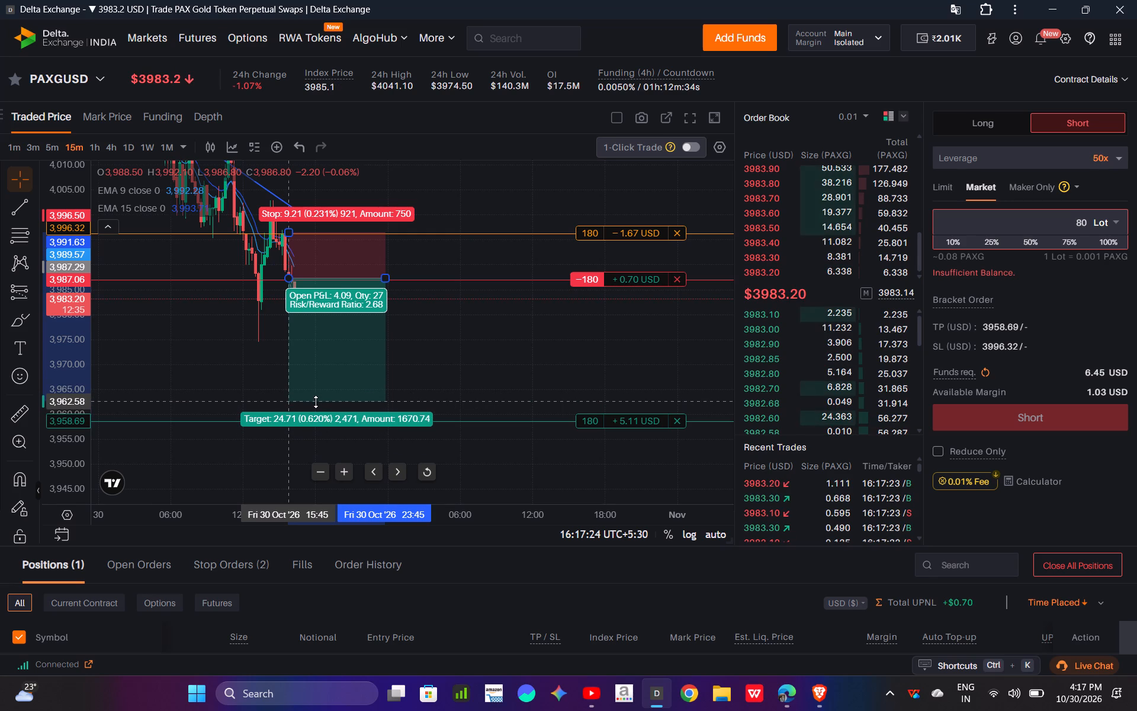
pyautogui.moveTo(316, 402); pyautogui.dragTo(317, 403)
# Move the take profit of the 180-lot short to 3,962.13 USD, matching the drawing's target edge.
pyautogui.moveTo(643, 424); pyautogui.dragTo(647, 409)
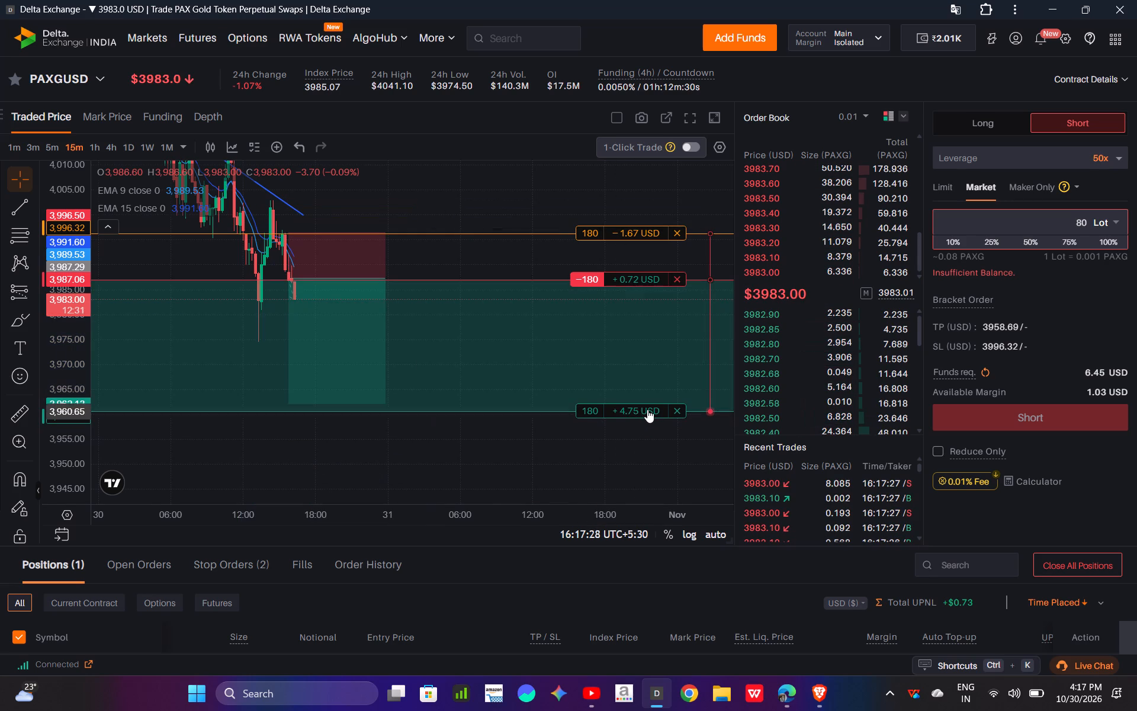
pyautogui.moveTo(647, 409); pyautogui.dragTo(649, 403)
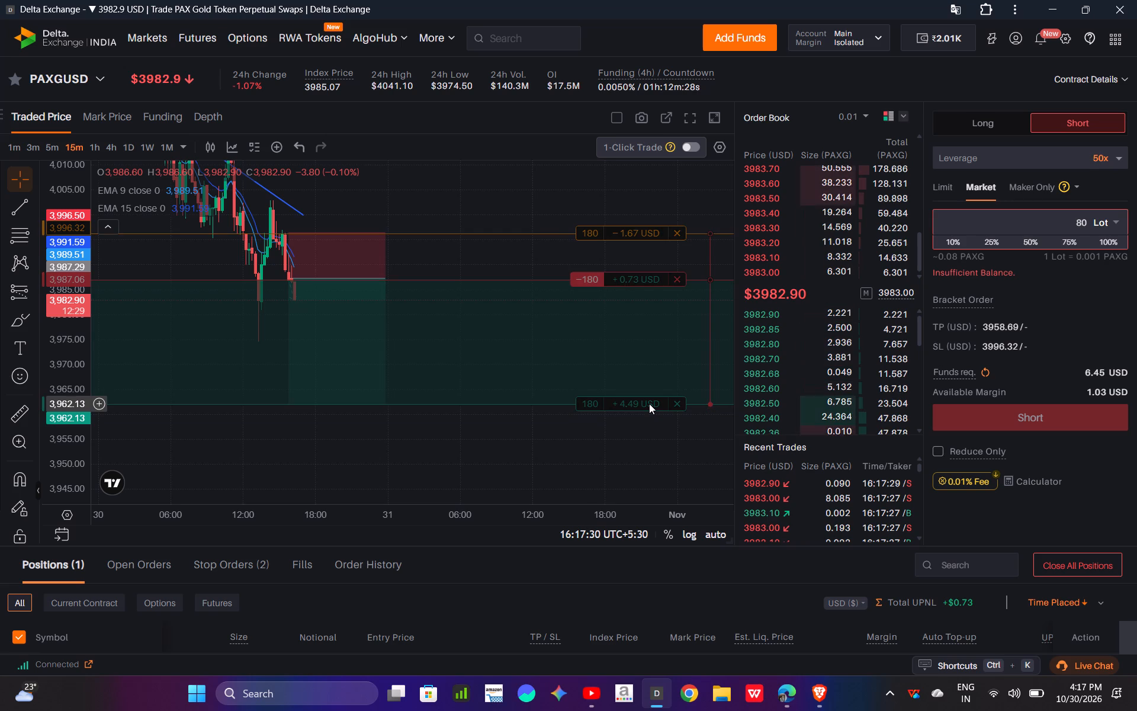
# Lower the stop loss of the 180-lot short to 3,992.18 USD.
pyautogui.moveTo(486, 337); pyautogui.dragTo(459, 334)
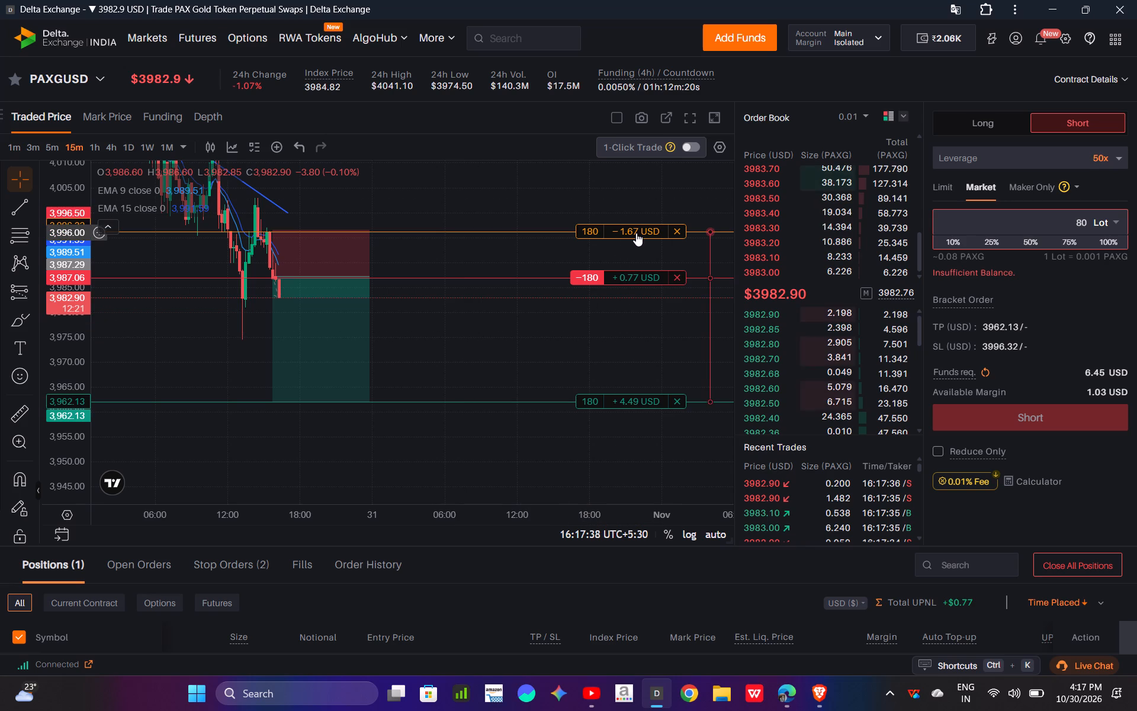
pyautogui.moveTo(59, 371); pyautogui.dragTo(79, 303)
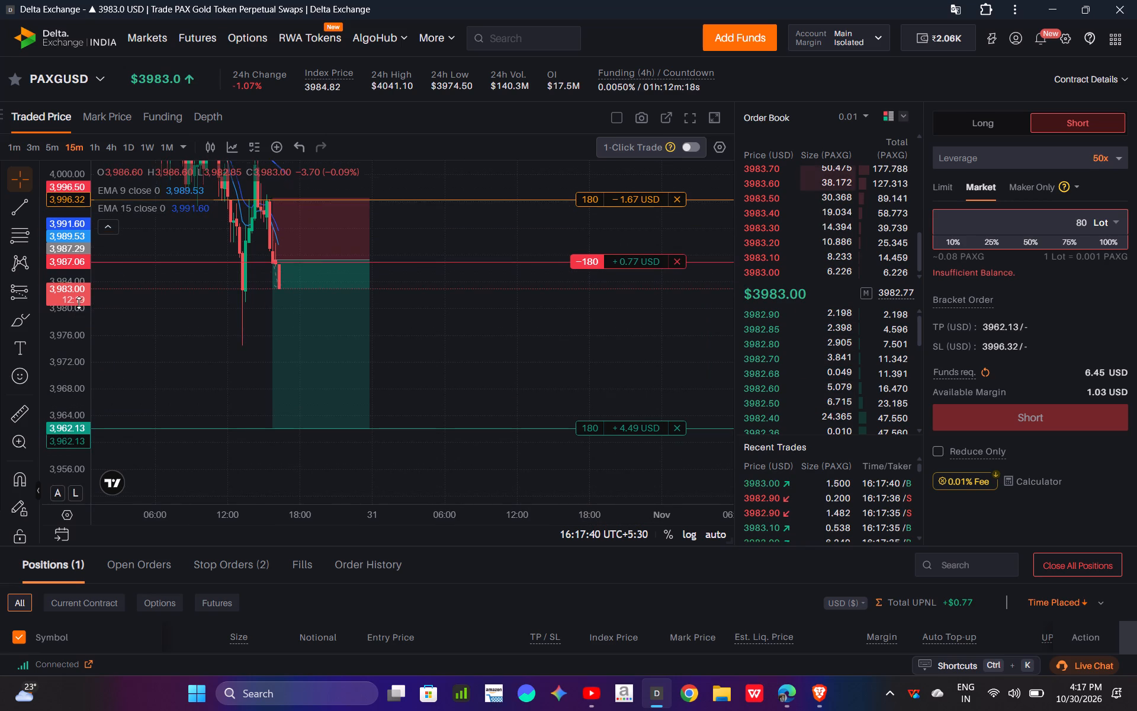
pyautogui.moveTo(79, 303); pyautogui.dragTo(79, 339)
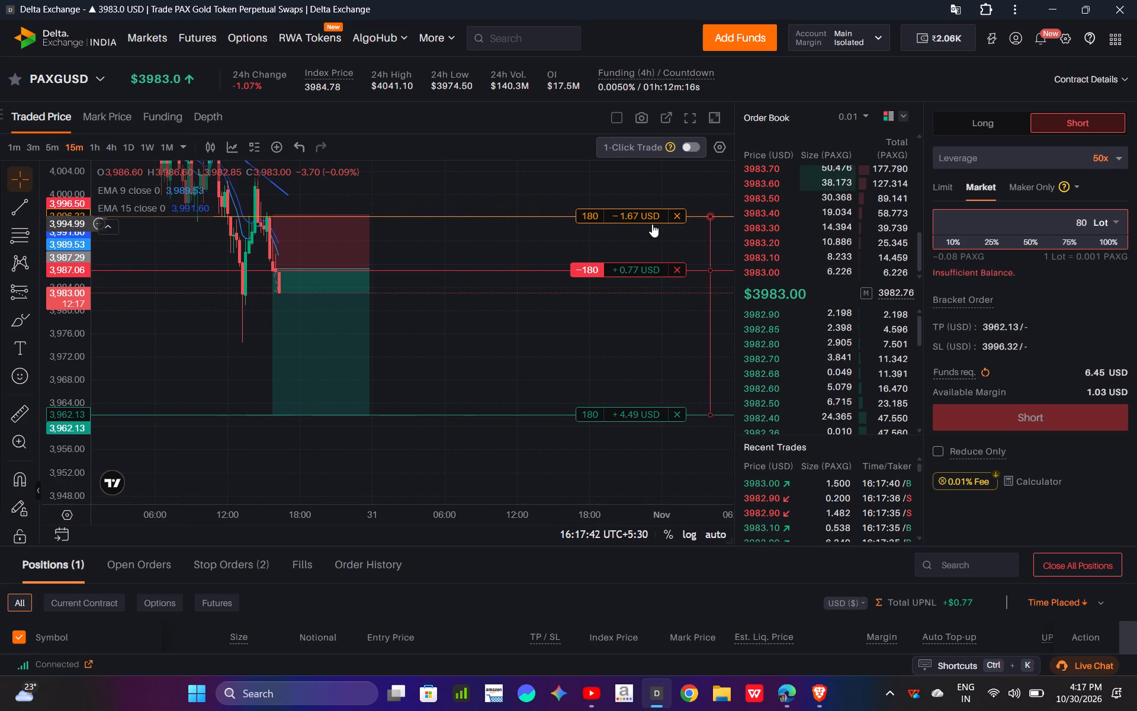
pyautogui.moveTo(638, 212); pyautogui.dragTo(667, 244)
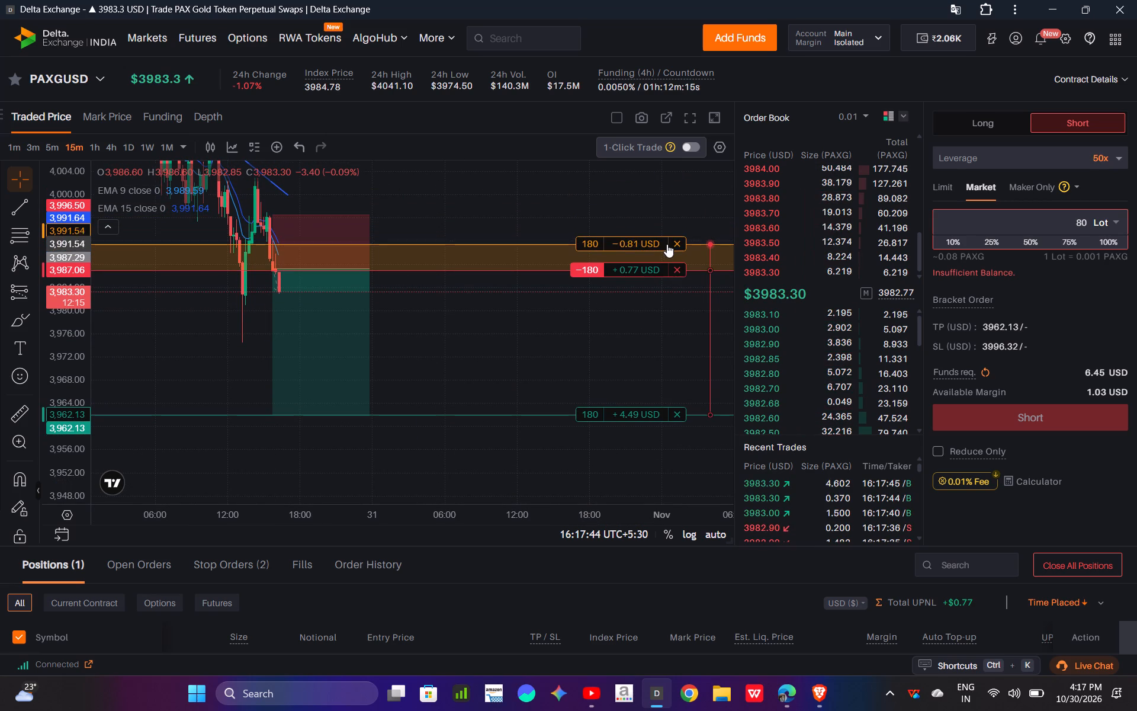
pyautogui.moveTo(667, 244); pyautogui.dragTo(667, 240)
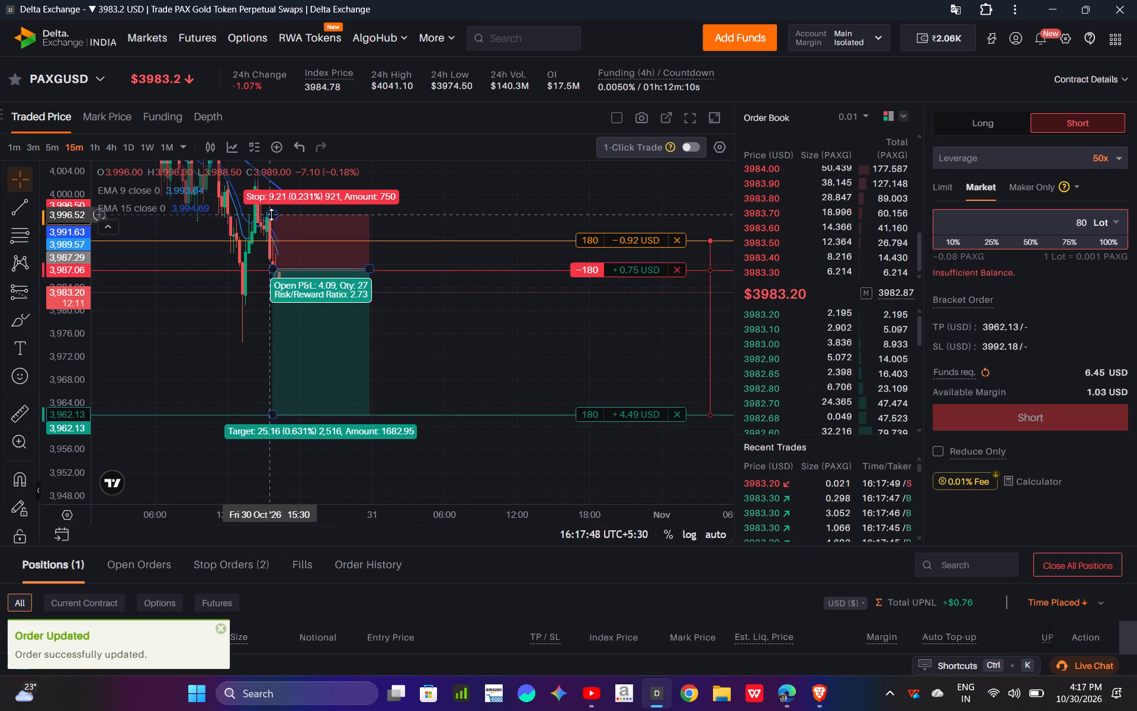
# Lower the stop edge of the short-position drawing to about 3,992.43, near the stop-loss line, and deselect the drawing.
pyautogui.moveTo(271, 214); pyautogui.dragTo(319, 239)
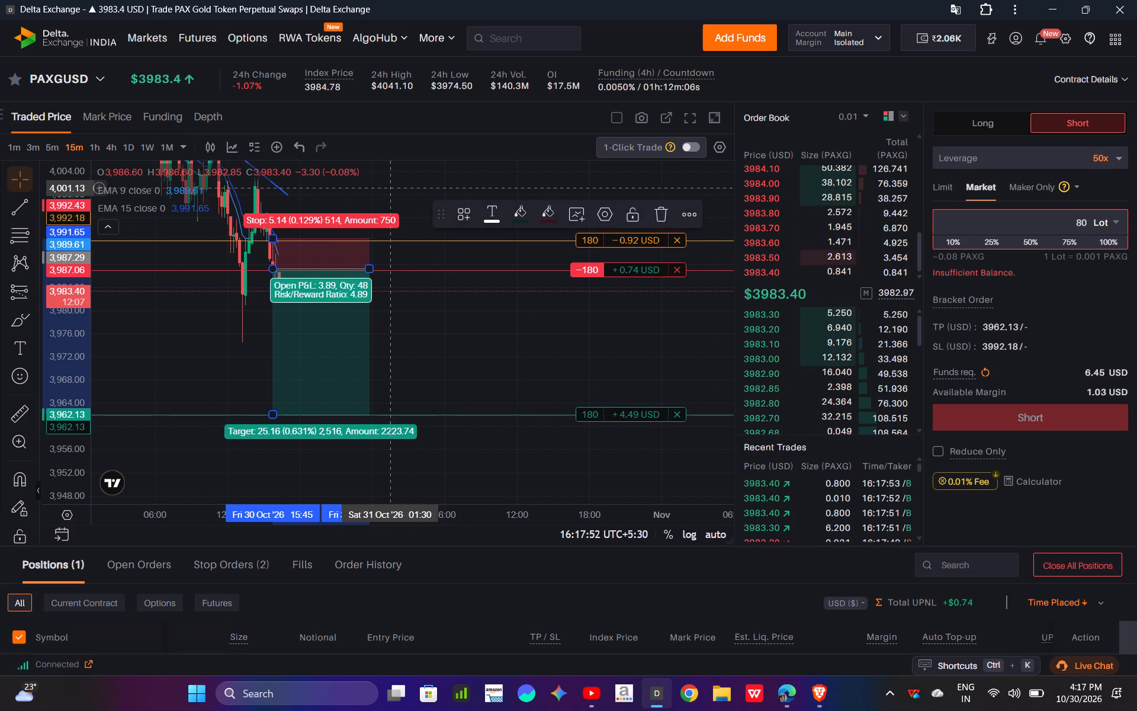
pyautogui.click(391, 188)
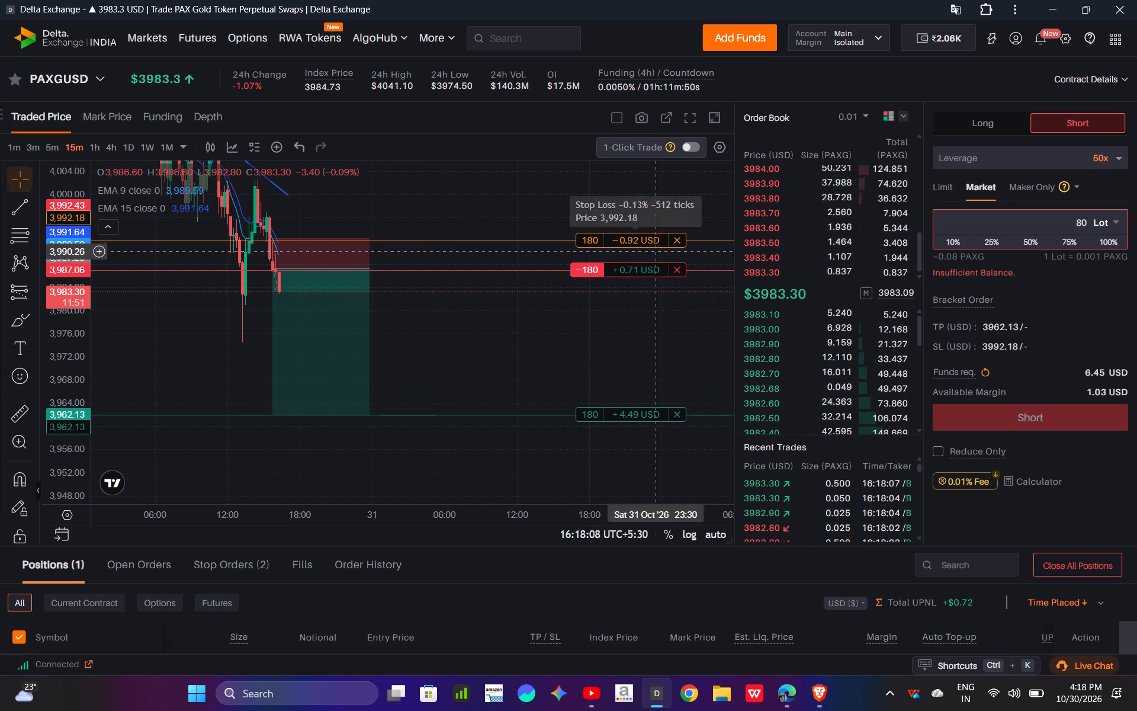
# Move the stop loss of the 180-lot short to 3,992.56 USD, slightly above the drawing's stop edge.
pyautogui.moveTo(656, 245); pyautogui.dragTo(670, 237)
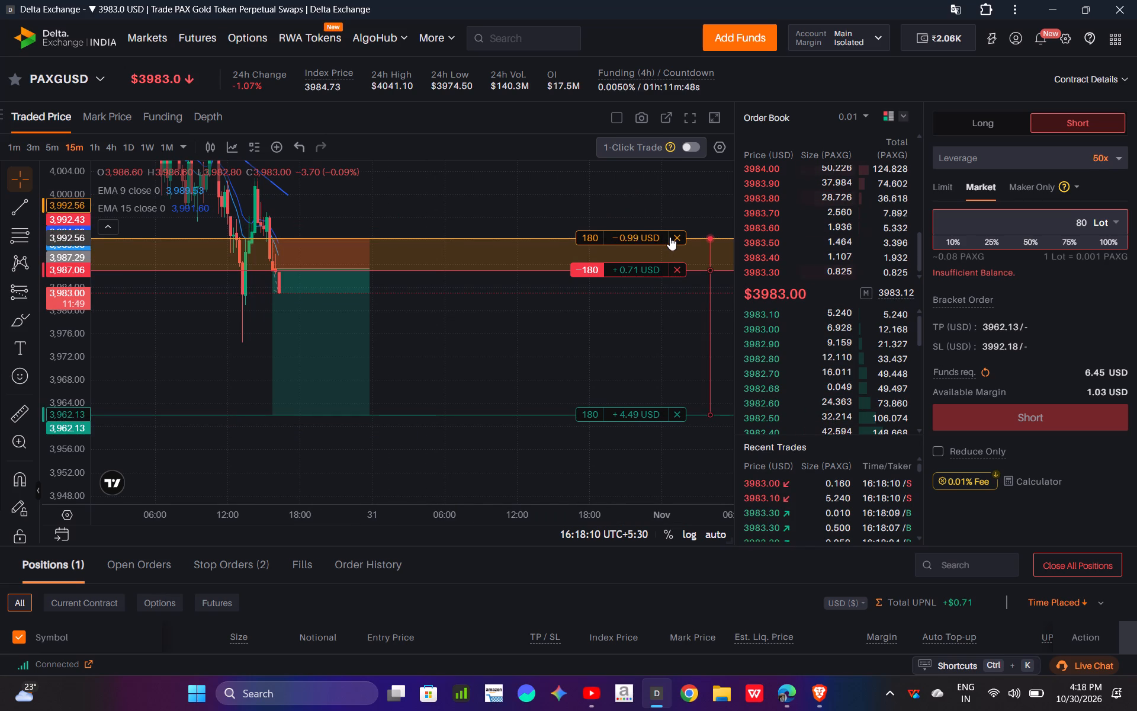
pyautogui.moveTo(670, 237); pyautogui.dragTo(670, 237)
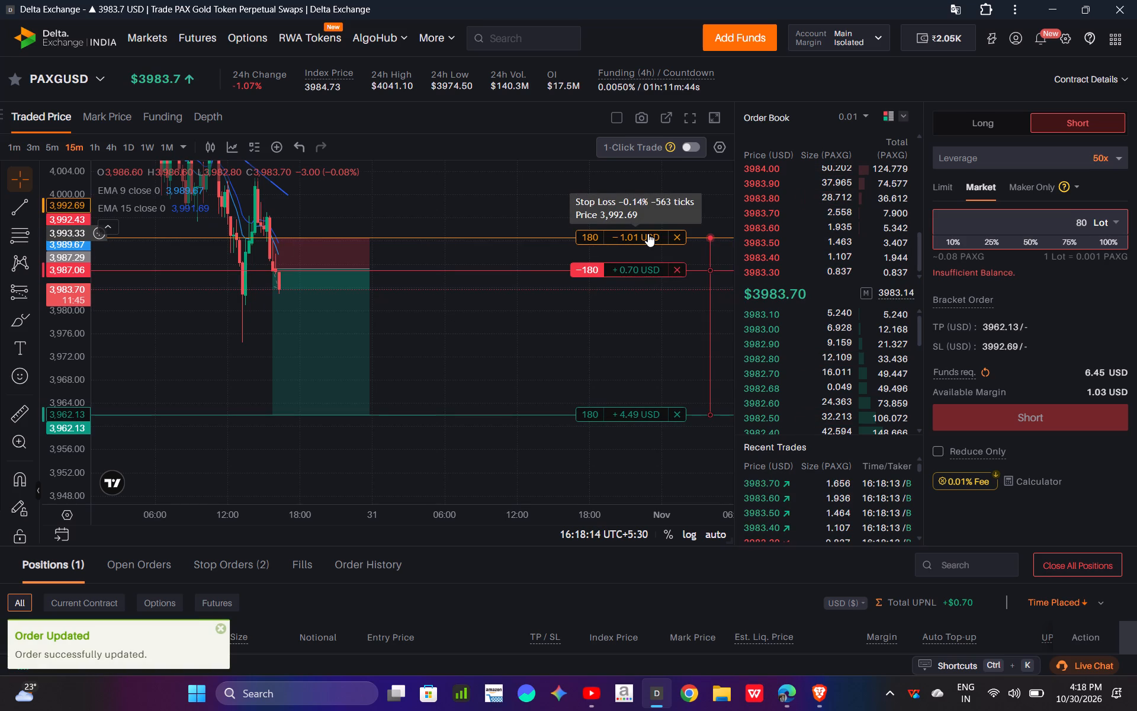
pyautogui.click(278, 246)
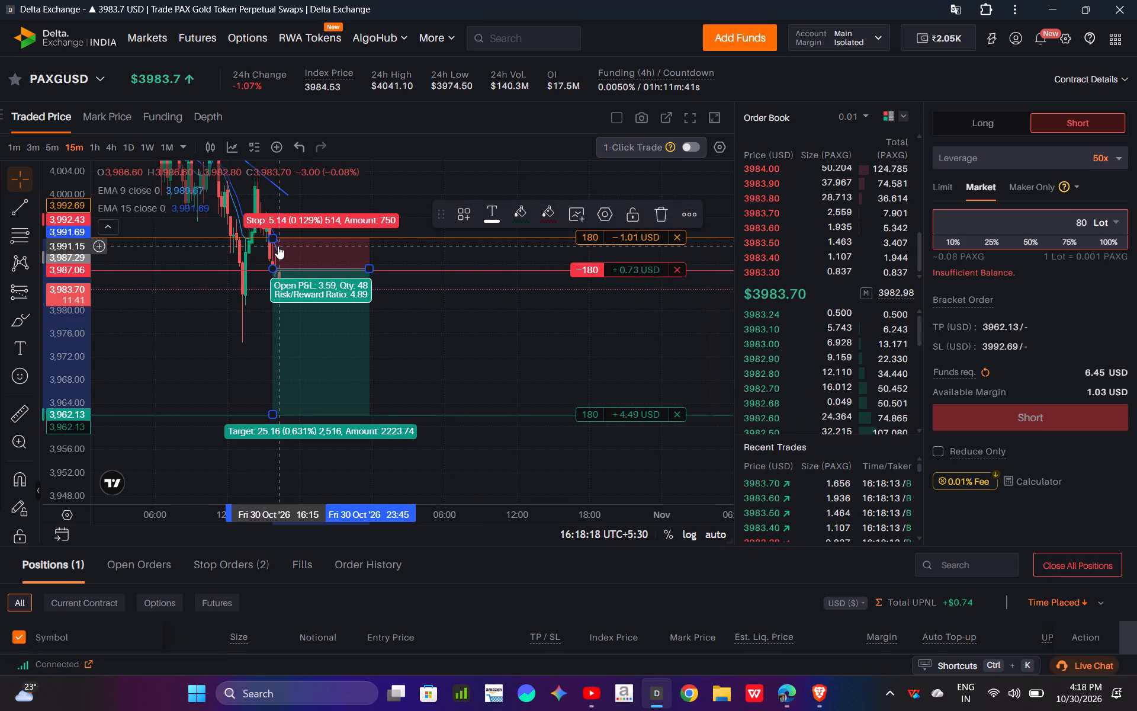
pyautogui.moveTo(271, 238); pyautogui.dragTo(316, 235)
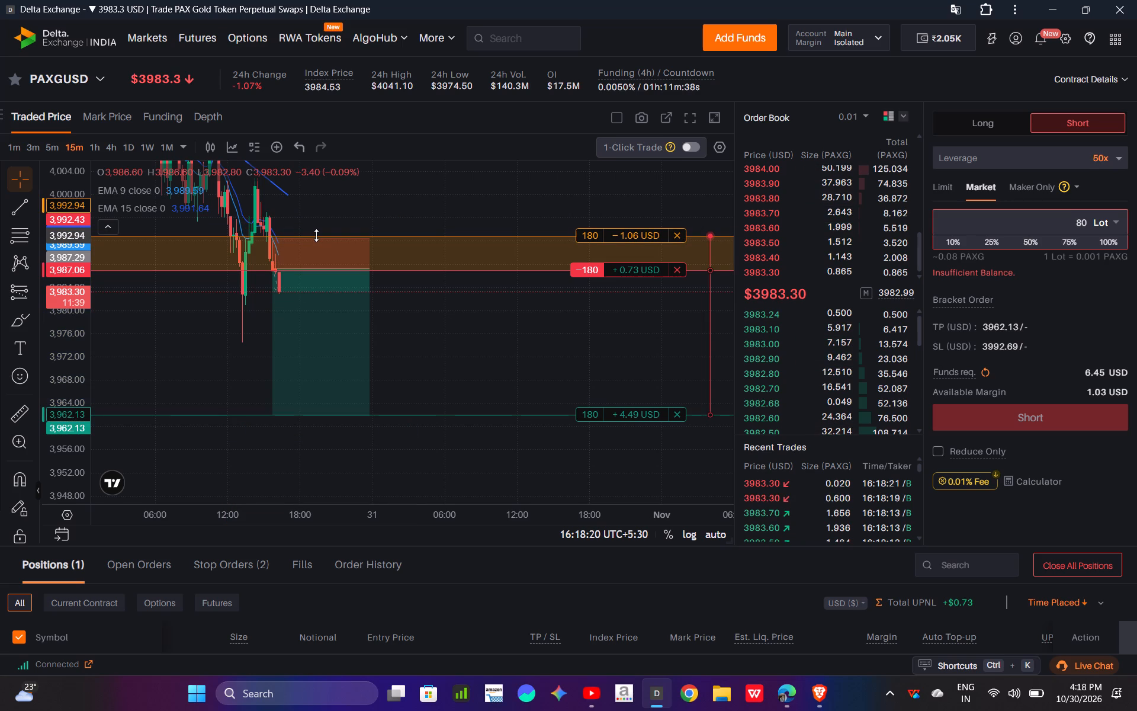
pyautogui.moveTo(316, 235); pyautogui.dragTo(317, 236)
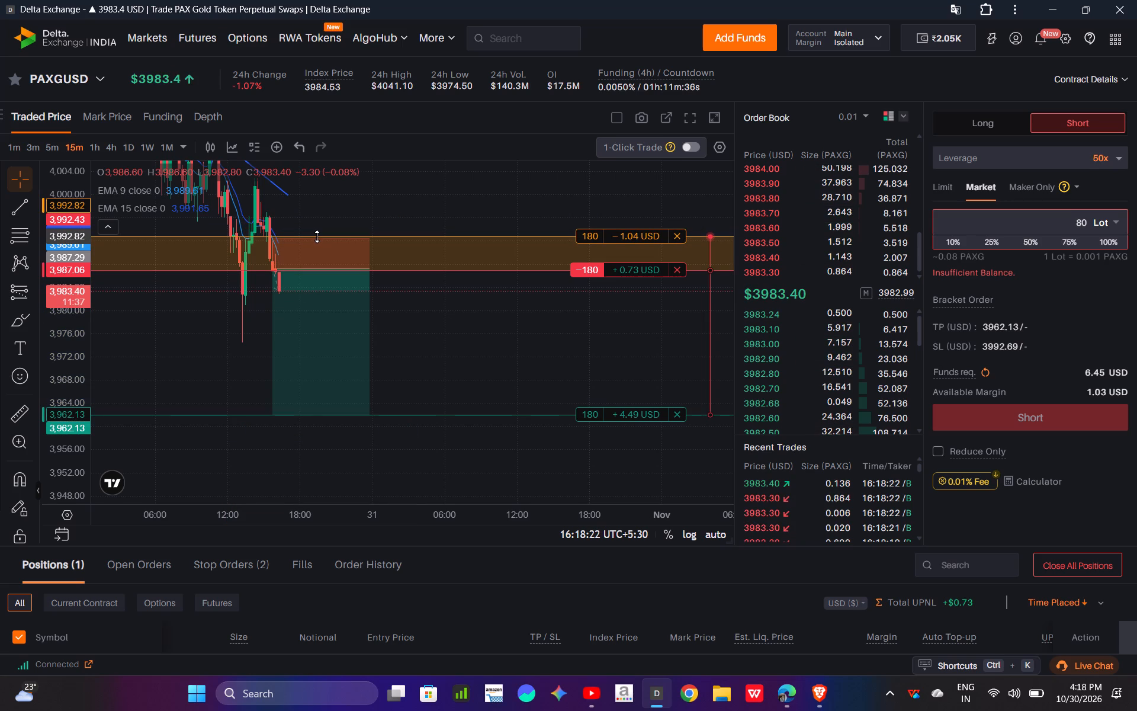
pyautogui.moveTo(317, 236); pyautogui.dragTo(318, 238)
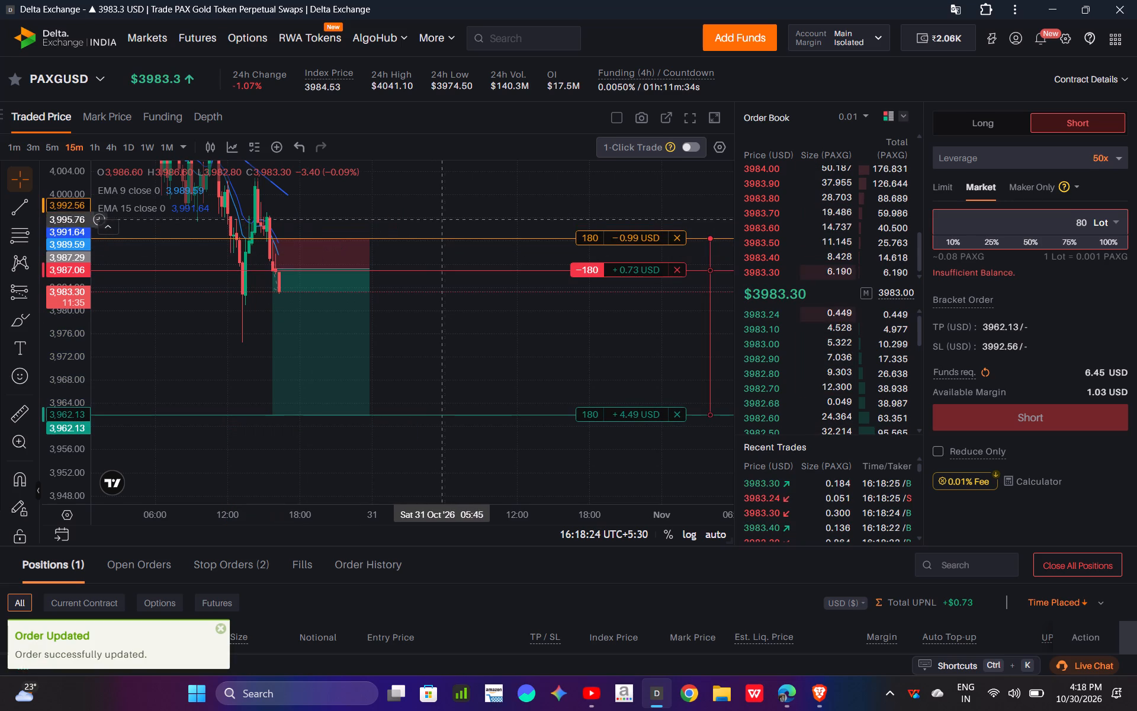
pyautogui.click(445, 217)
# Switch PAXGUSD to the 5-minute timeframe and examine price against the entry, stop-loss and take-profit levels.
pyautogui.moveTo(537, 380); pyautogui.dragTo(523, 356)
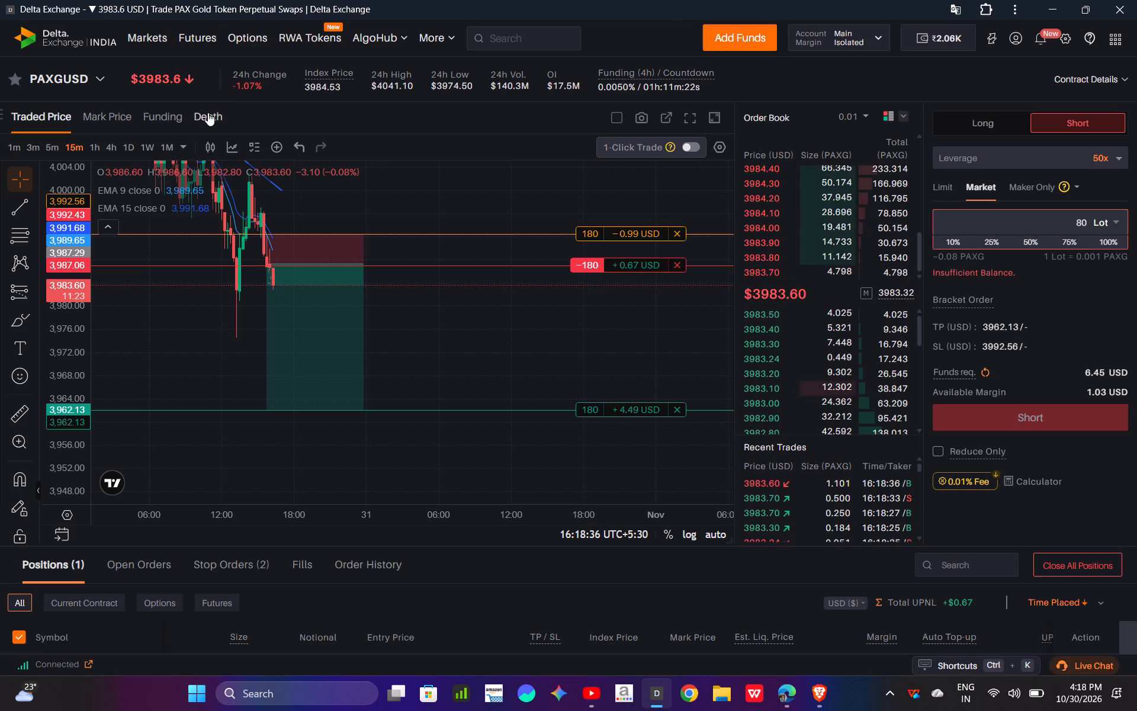
pyautogui.click(49, 146)
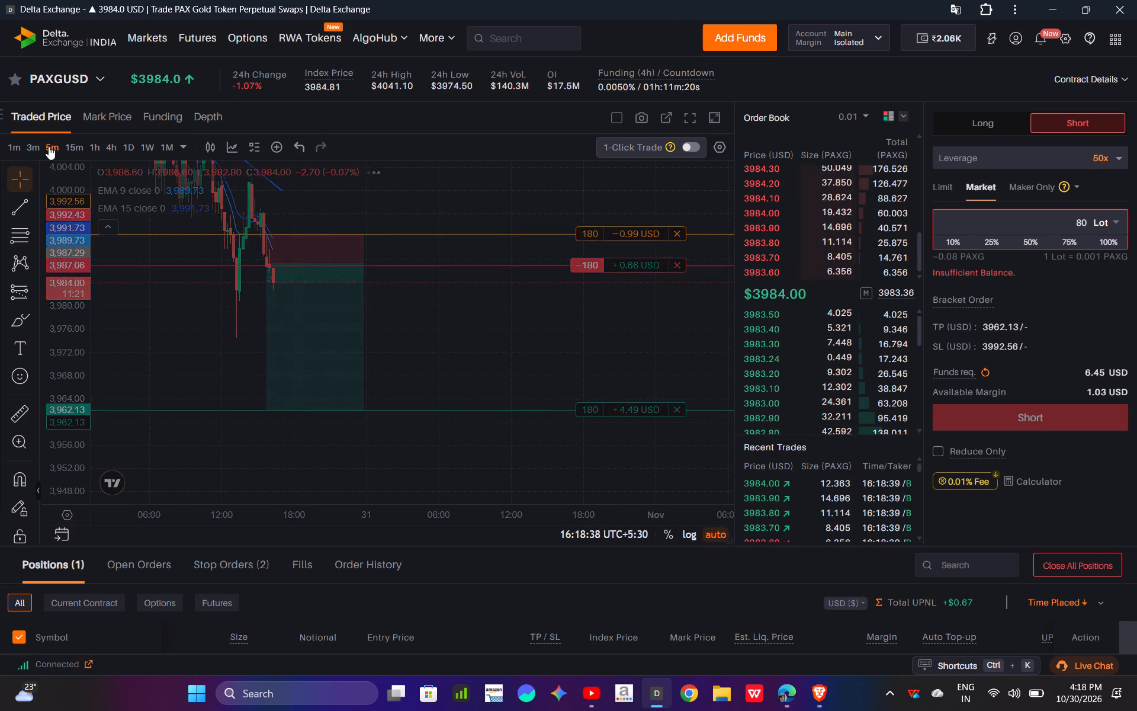
pyautogui.moveTo(454, 514); pyautogui.dragTo(435, 514)
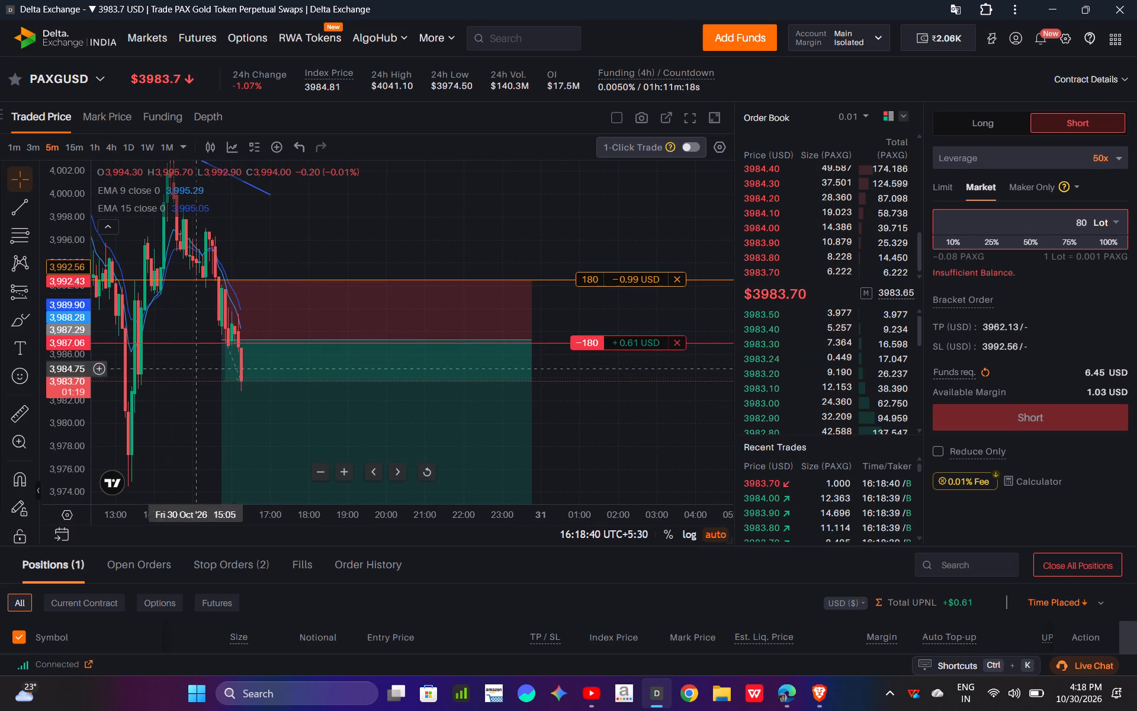
pyautogui.moveTo(63, 233); pyautogui.dragTo(77, 354)
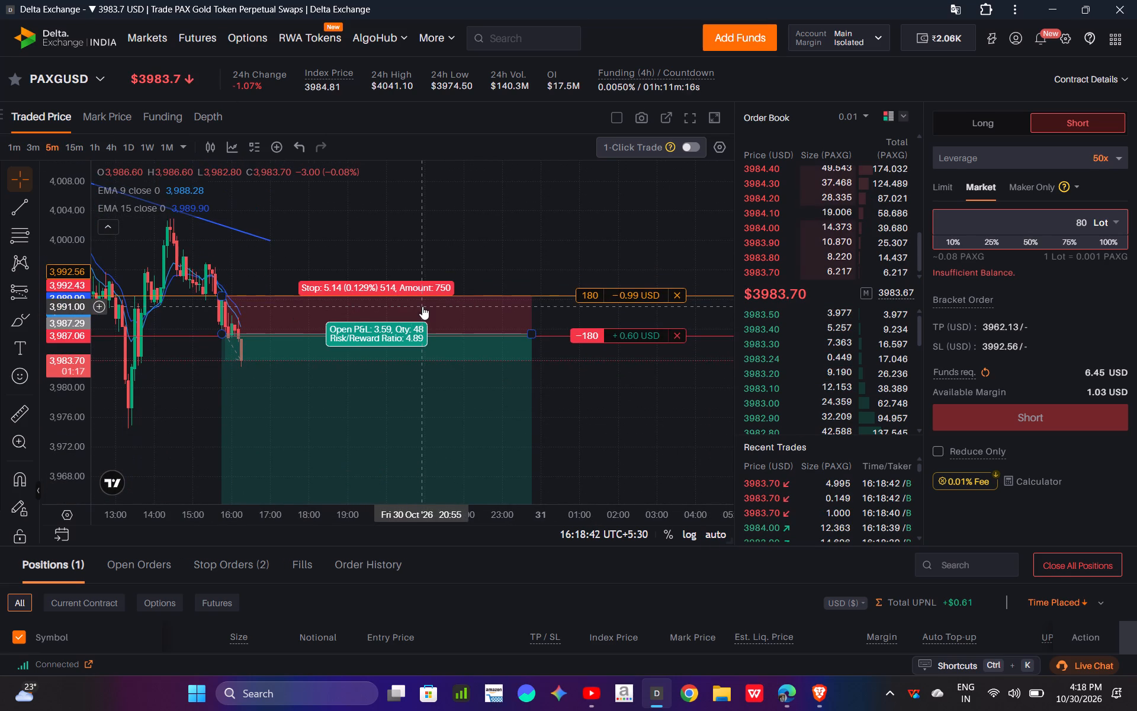
pyautogui.moveTo(430, 262); pyautogui.dragTo(617, 223)
pyautogui.moveTo(67, 262); pyautogui.dragTo(67, 288)
# Open the ETHUSD contract and view its price action on the 1-minute chart.
pyautogui.click(554, 31)
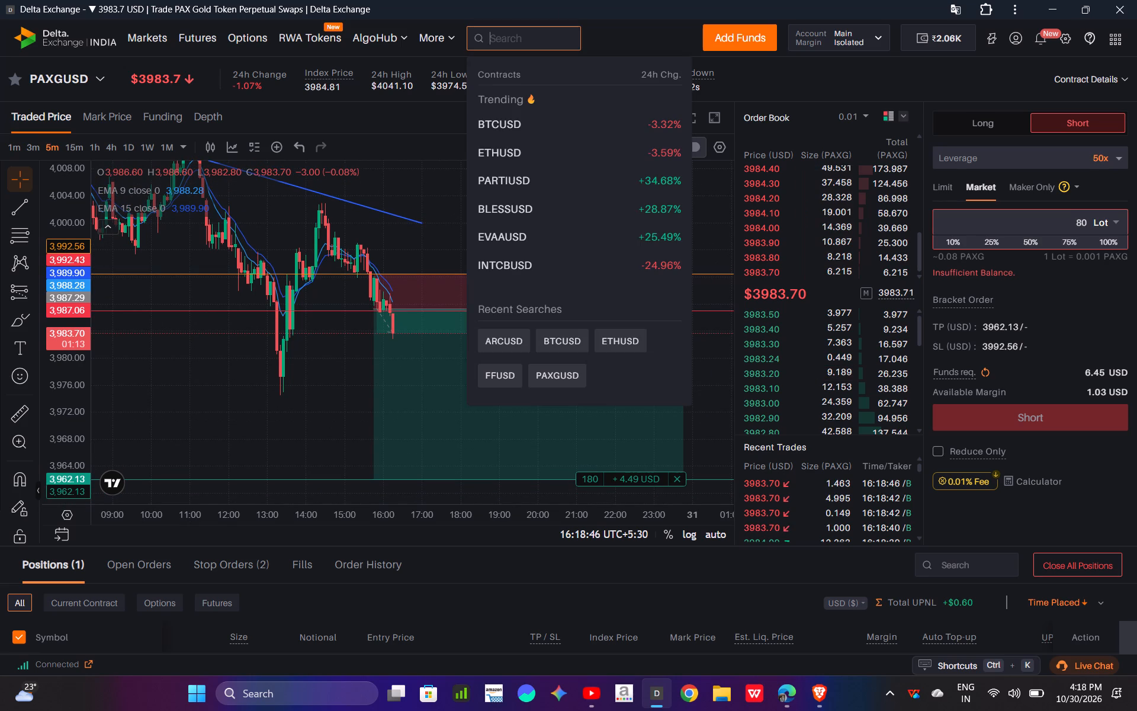
pyautogui.click(546, 159)
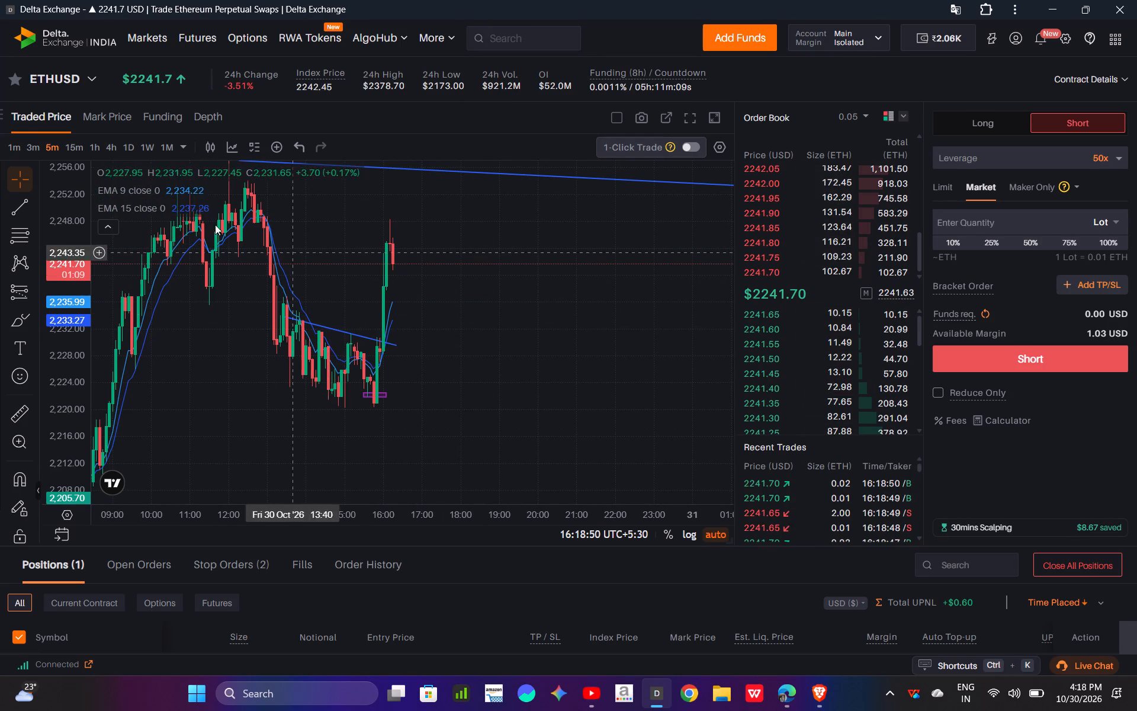
pyautogui.click(17, 148)
pyautogui.moveTo(22, 229); pyautogui.dragTo(39, 306)
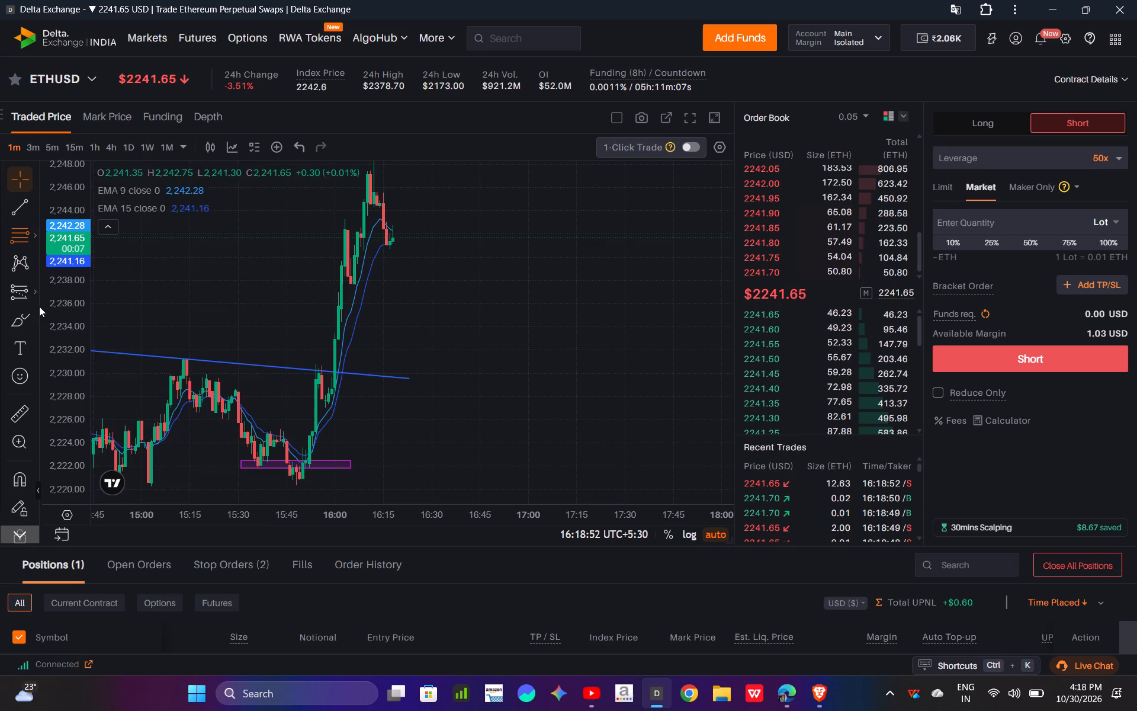
pyautogui.moveTo(39, 306); pyautogui.dragTo(39, 309)
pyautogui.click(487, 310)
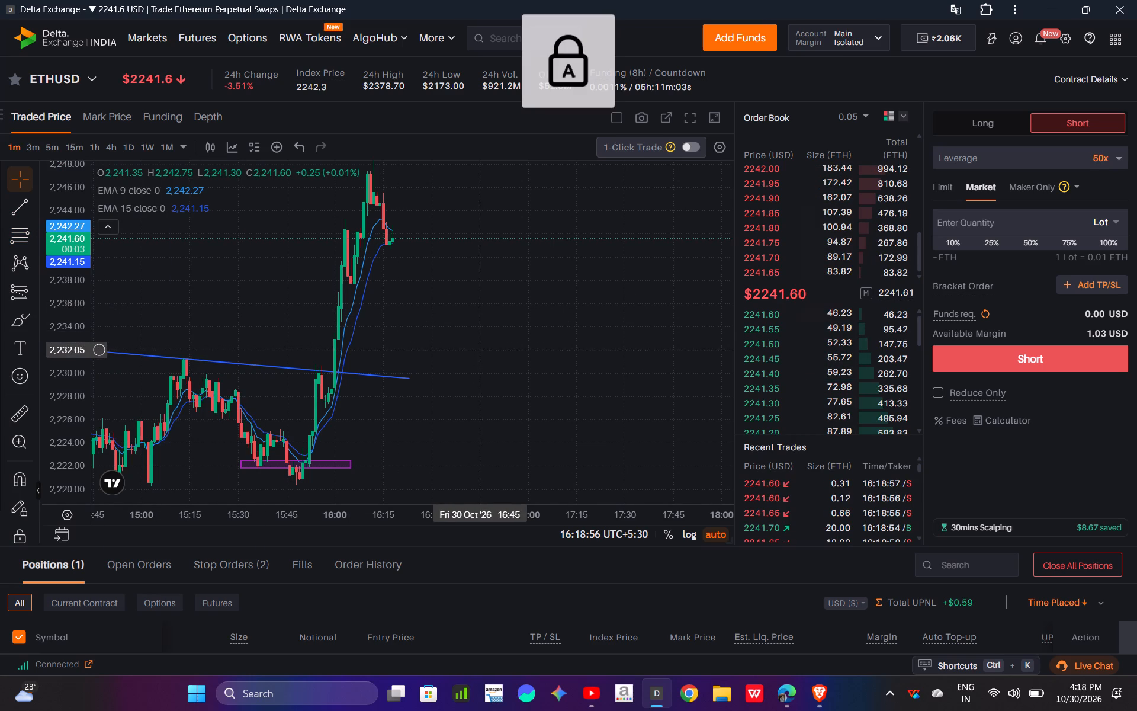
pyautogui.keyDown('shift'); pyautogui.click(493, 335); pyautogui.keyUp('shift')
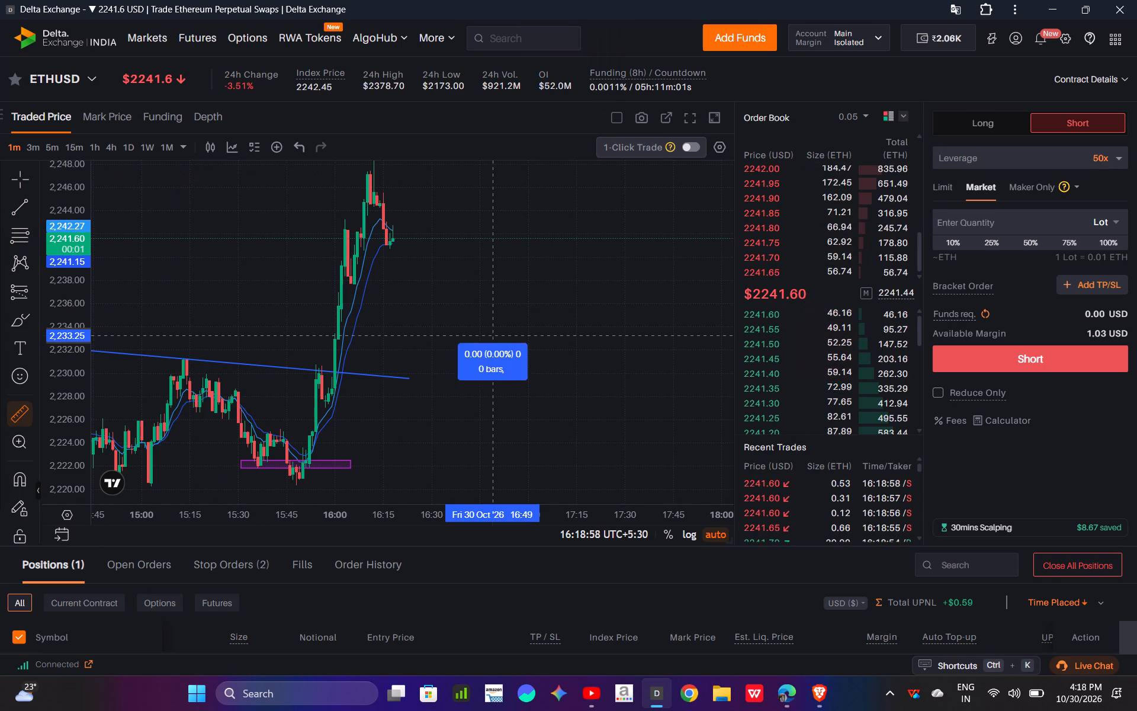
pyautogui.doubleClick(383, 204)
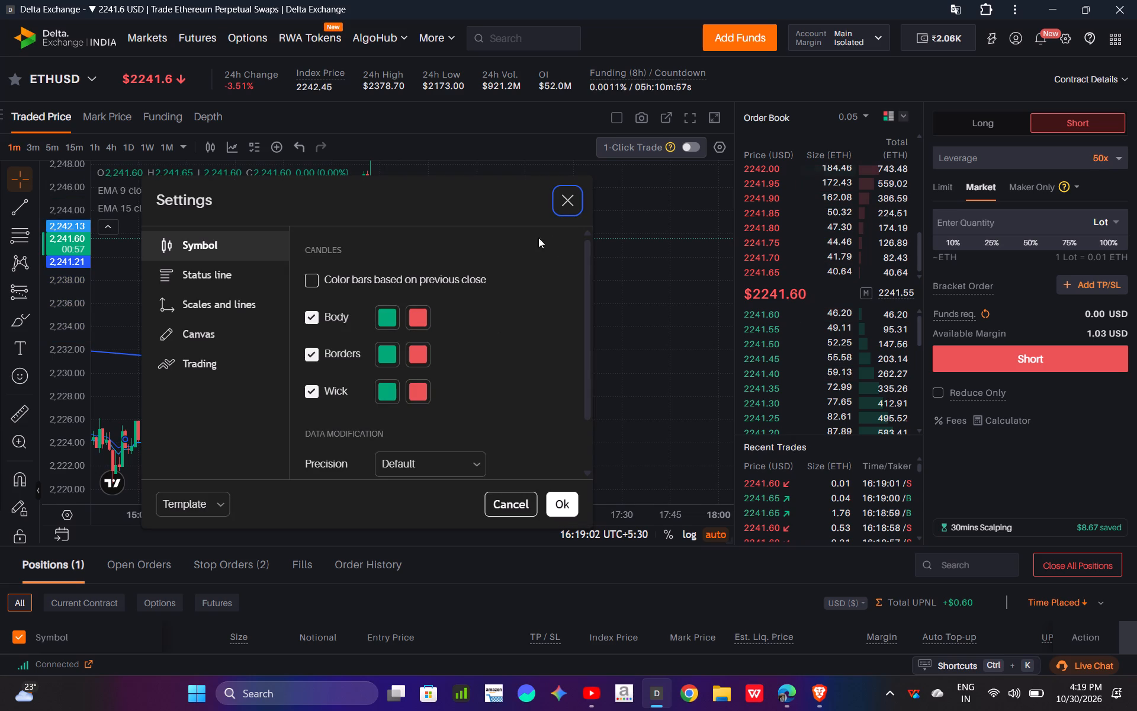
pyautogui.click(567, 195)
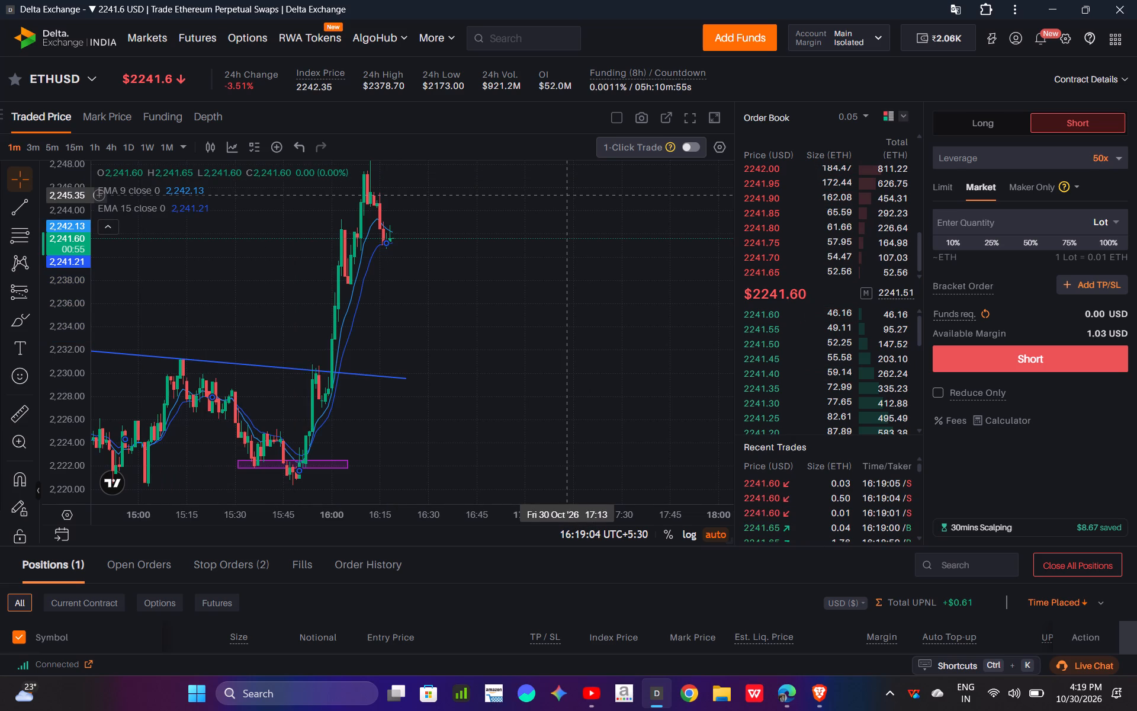
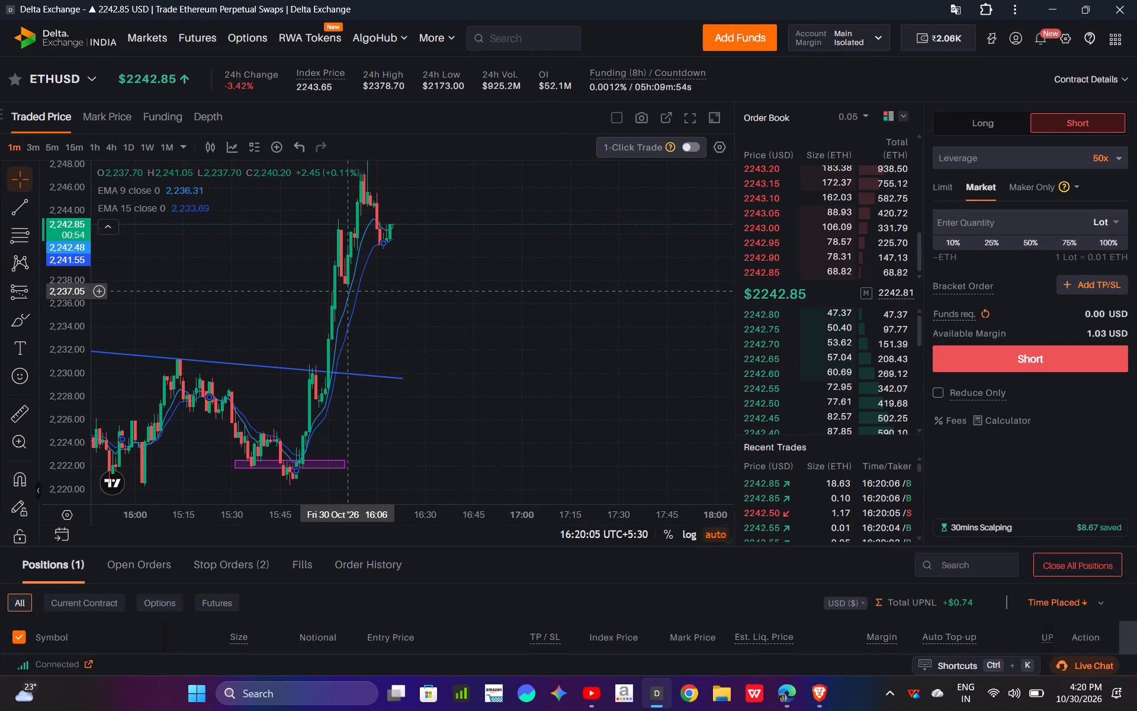
# Measure the ETHUSD price move from about 2,242.85 up to about 2,249.05 on the 1-minute chart.
pyautogui.moveTo(62, 274); pyautogui.dragTo(61, 254)
pyautogui.moveTo(476, 290); pyautogui.dragTo(370, 426)
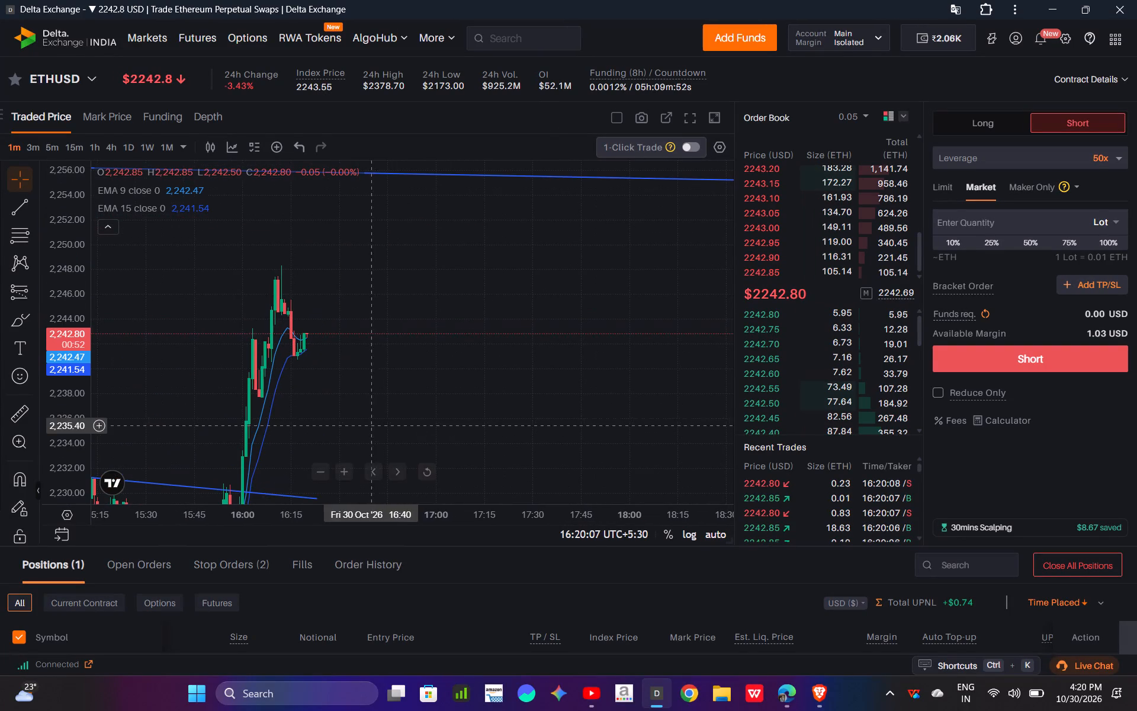
pyautogui.keyDown('shift'); pyautogui.click(386, 334); pyautogui.keyUp('shift')
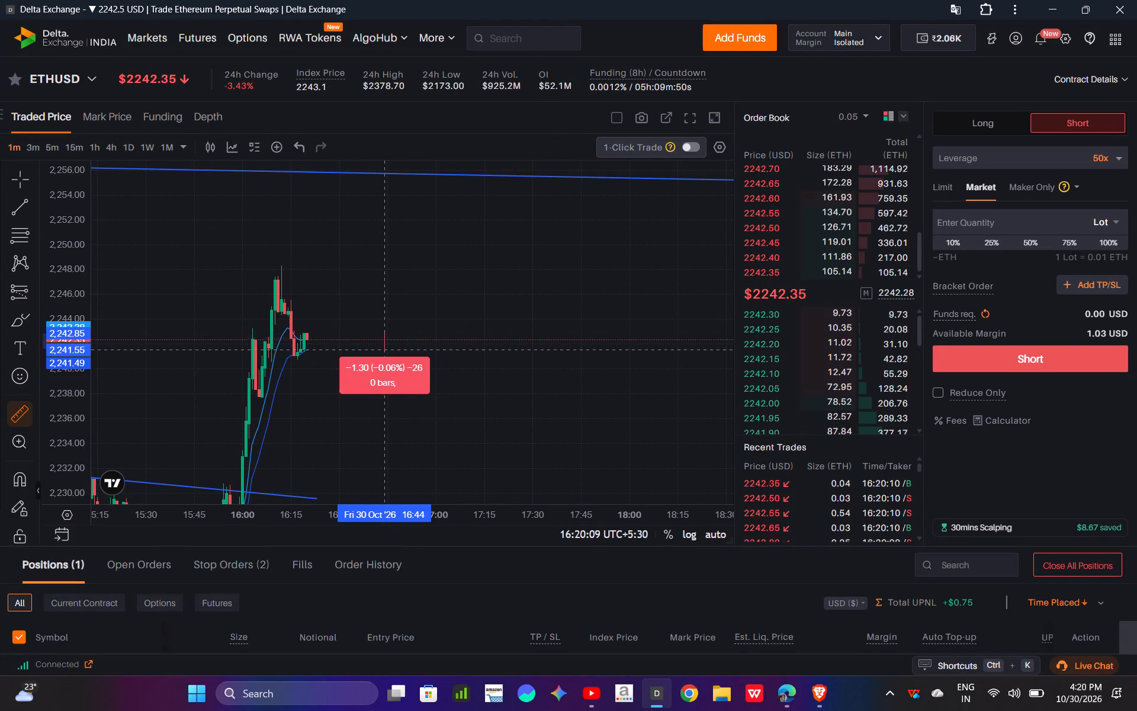
pyautogui.doubleClick(391, 256)
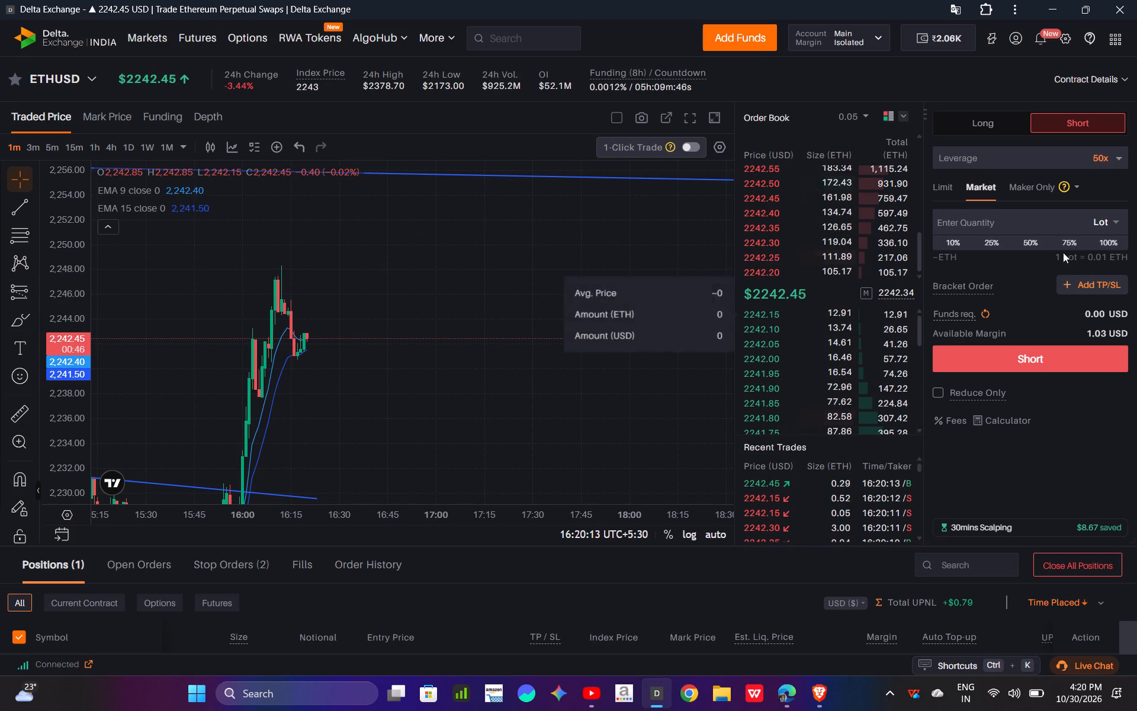
# Enter a quantity of 5 lots for the ETHUSD market short order.
pyautogui.click(1049, 225)
pyautogui.press('5')
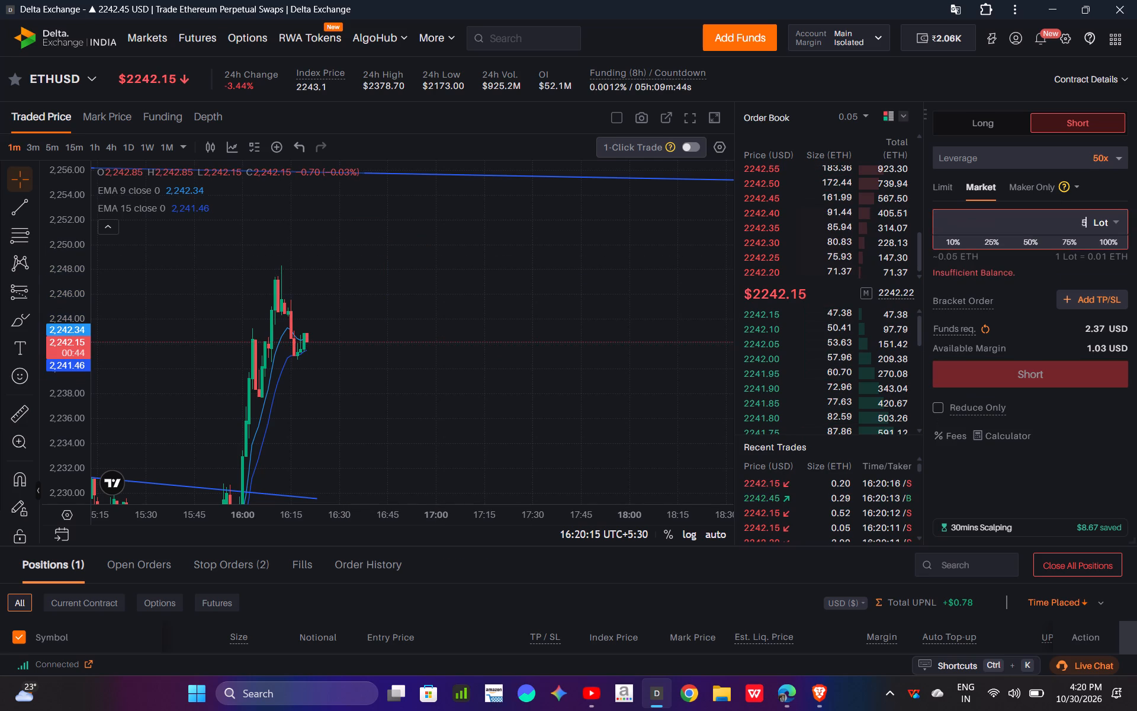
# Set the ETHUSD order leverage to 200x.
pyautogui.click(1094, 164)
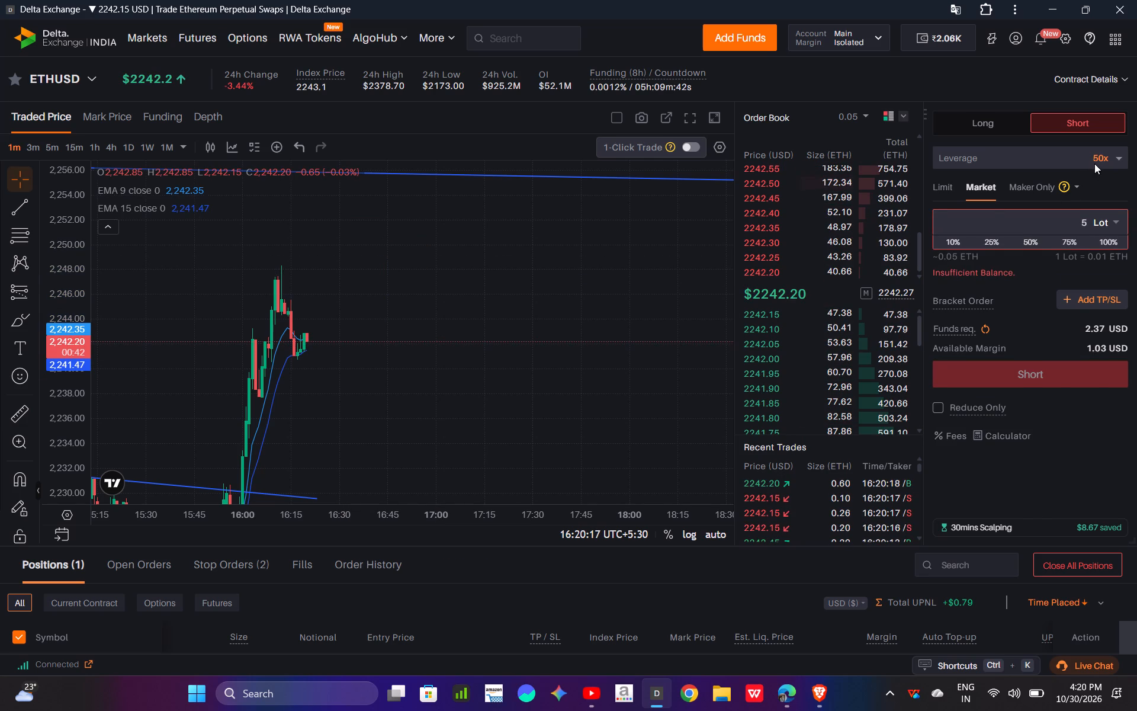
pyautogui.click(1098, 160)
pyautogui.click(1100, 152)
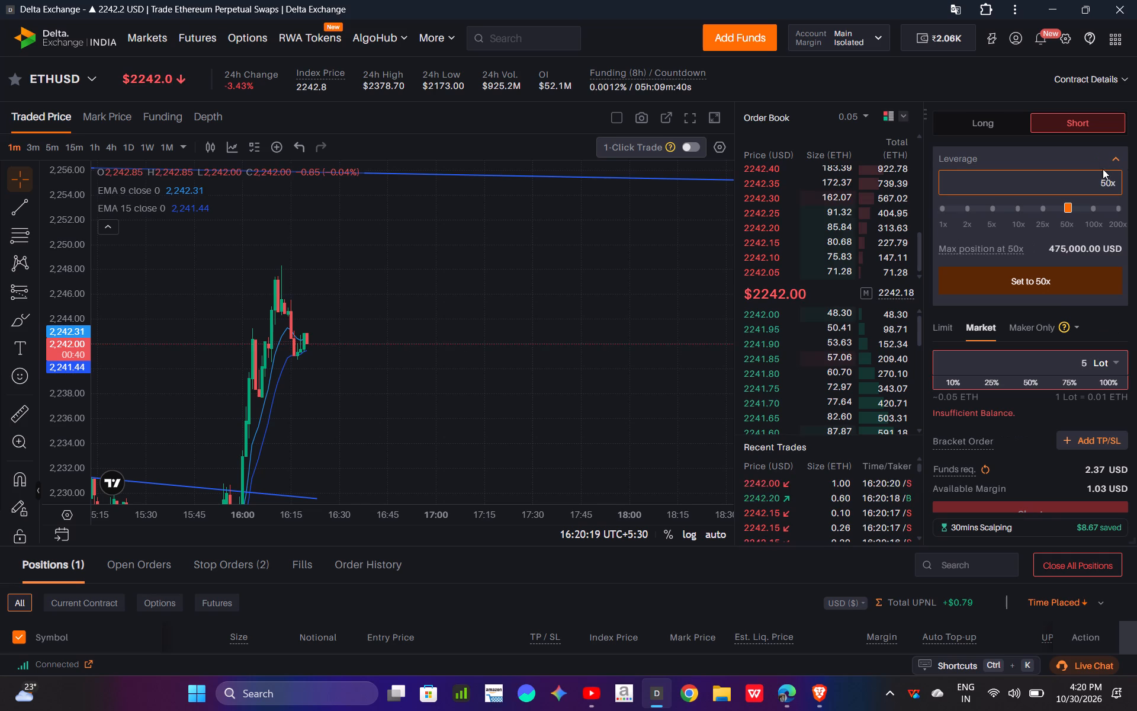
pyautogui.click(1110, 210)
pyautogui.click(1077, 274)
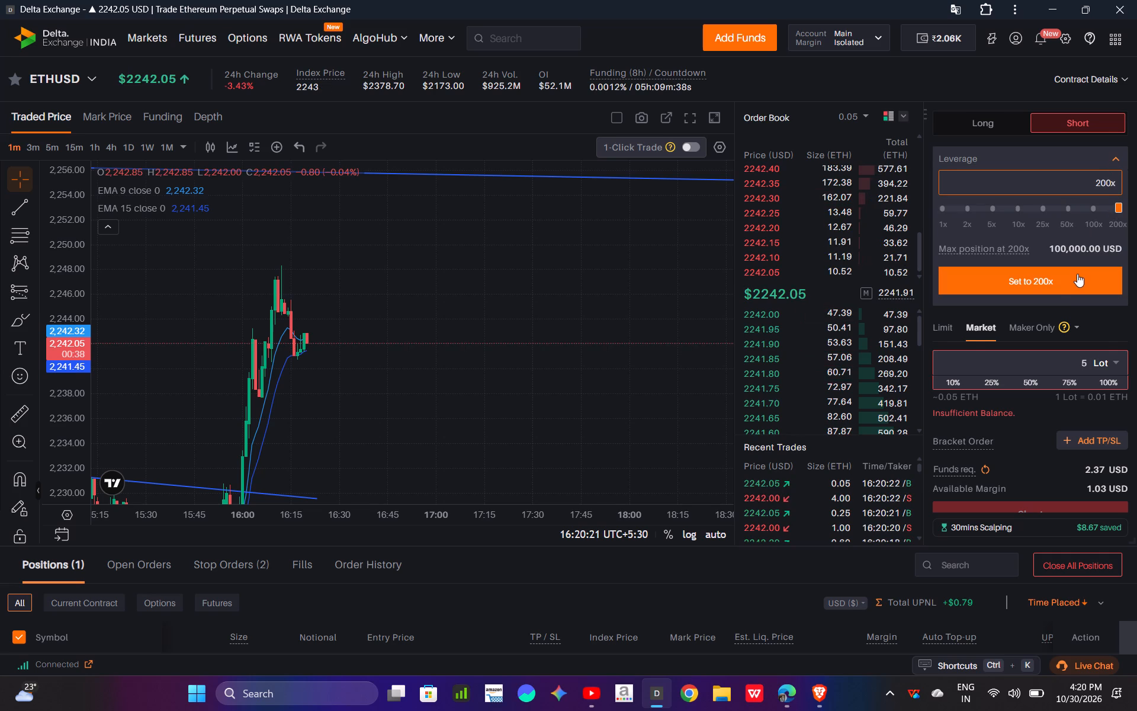
# Set the ETHUSD order leverage to 100x.
pyautogui.click(1106, 155)
pyautogui.click(1096, 215)
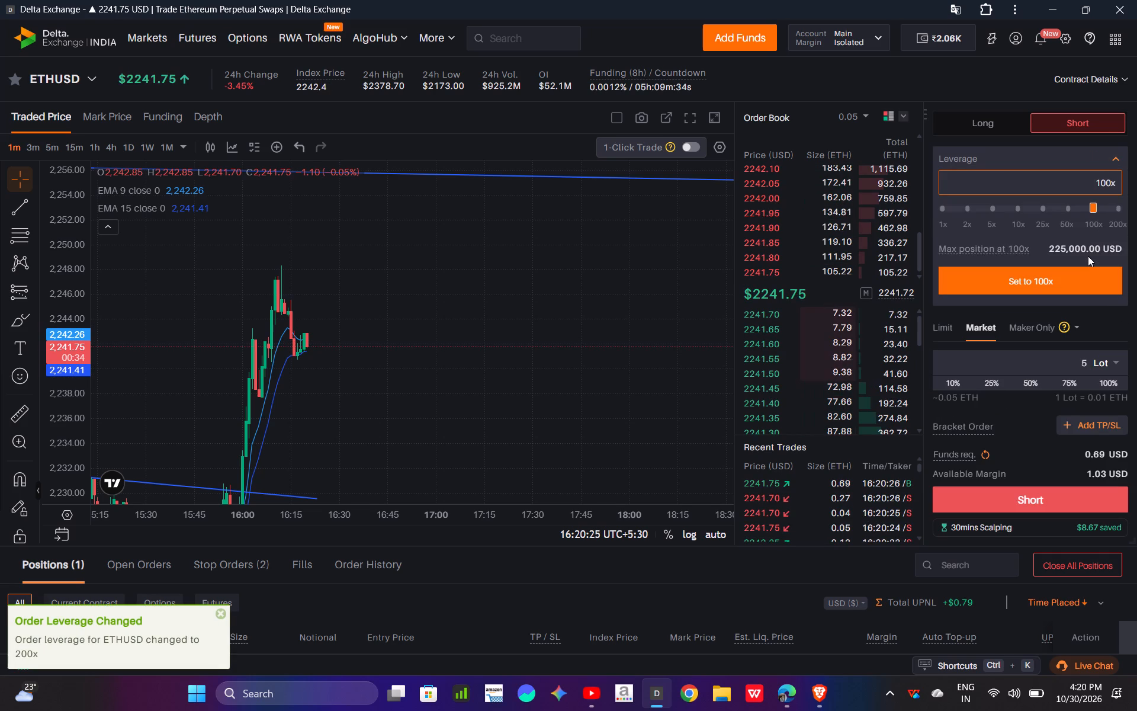
pyautogui.click(1088, 256)
pyautogui.click(1074, 273)
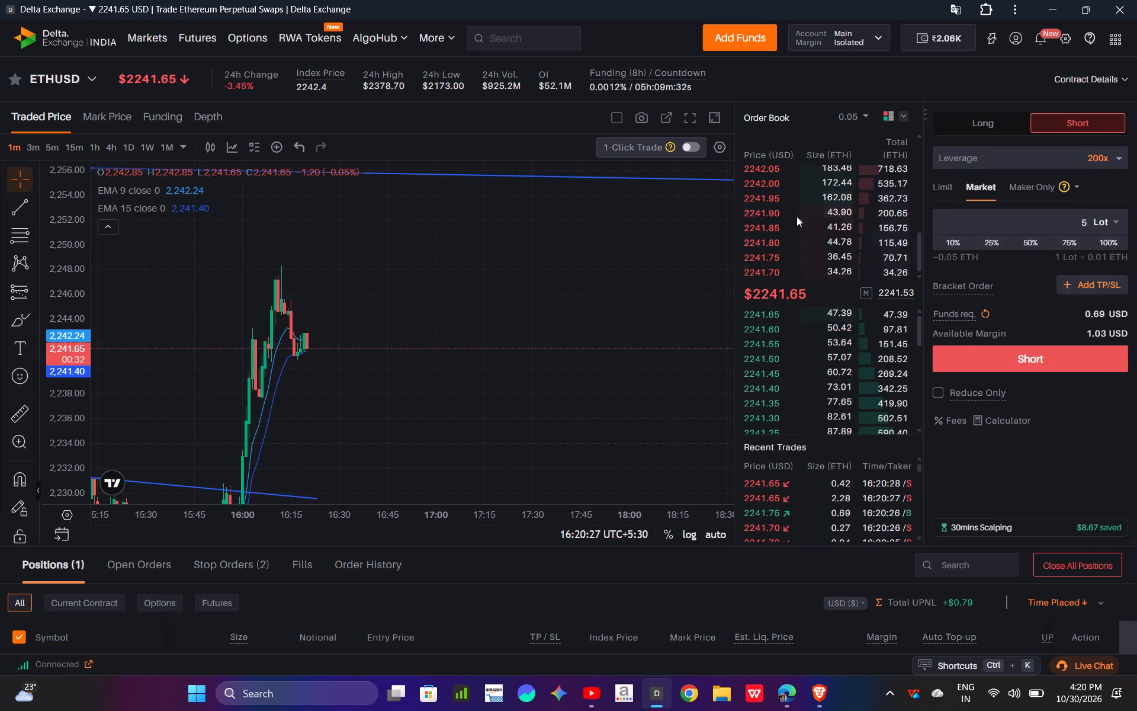
# Return to the PAXGUSD contract and examine its price action on the 5-minute, 15-minute and 1-hour charts.
pyautogui.click(552, 43)
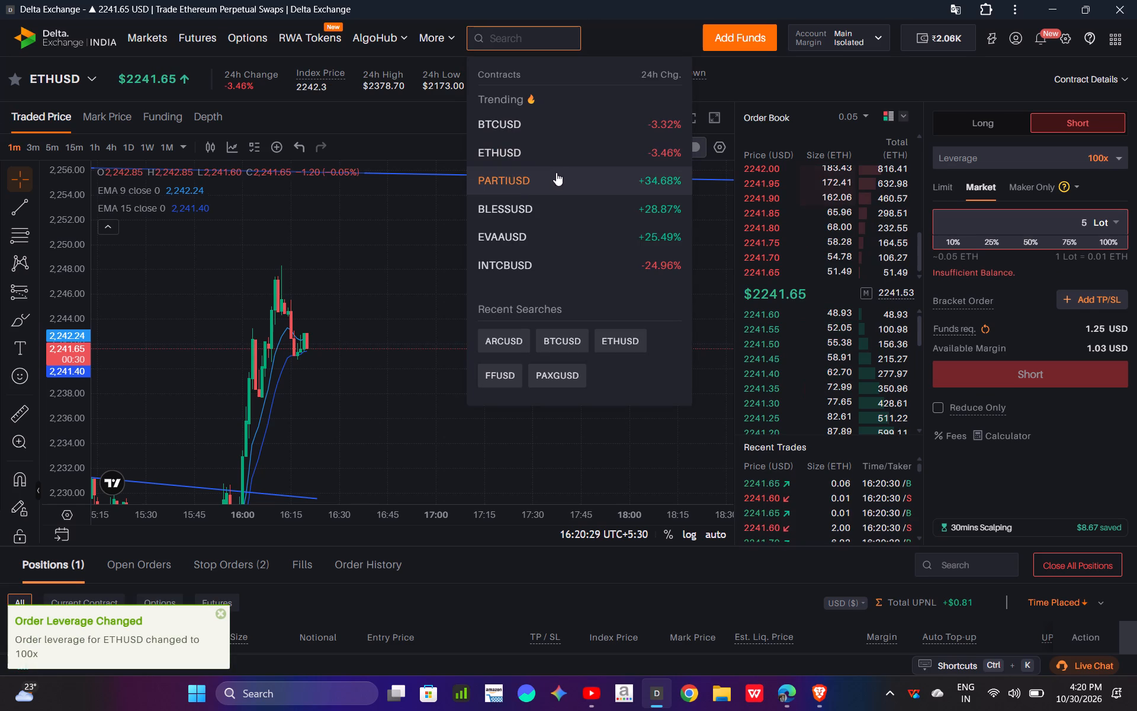
pyautogui.click(557, 377)
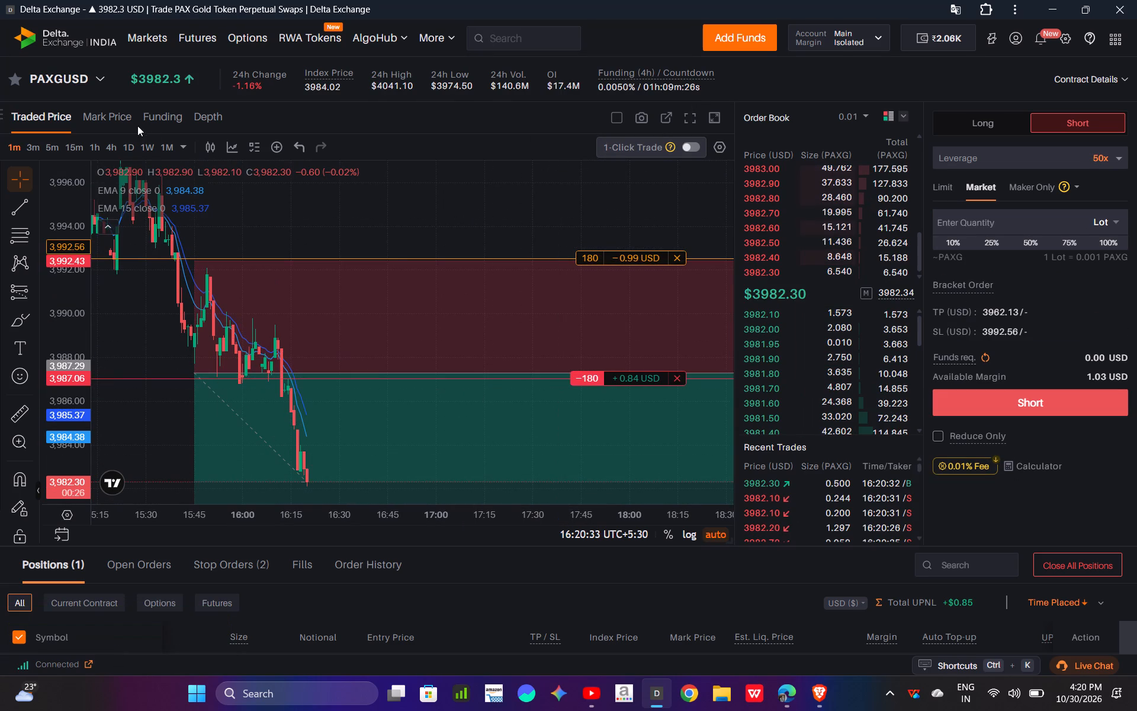
pyautogui.click(49, 143)
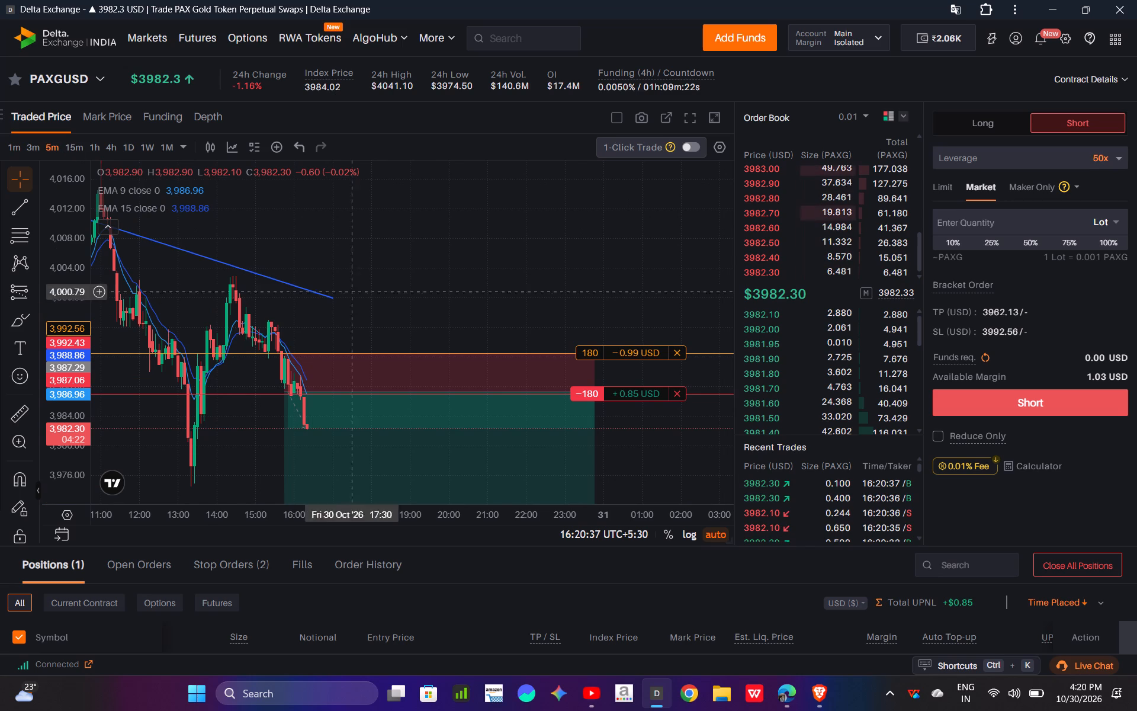
pyautogui.click(73, 147)
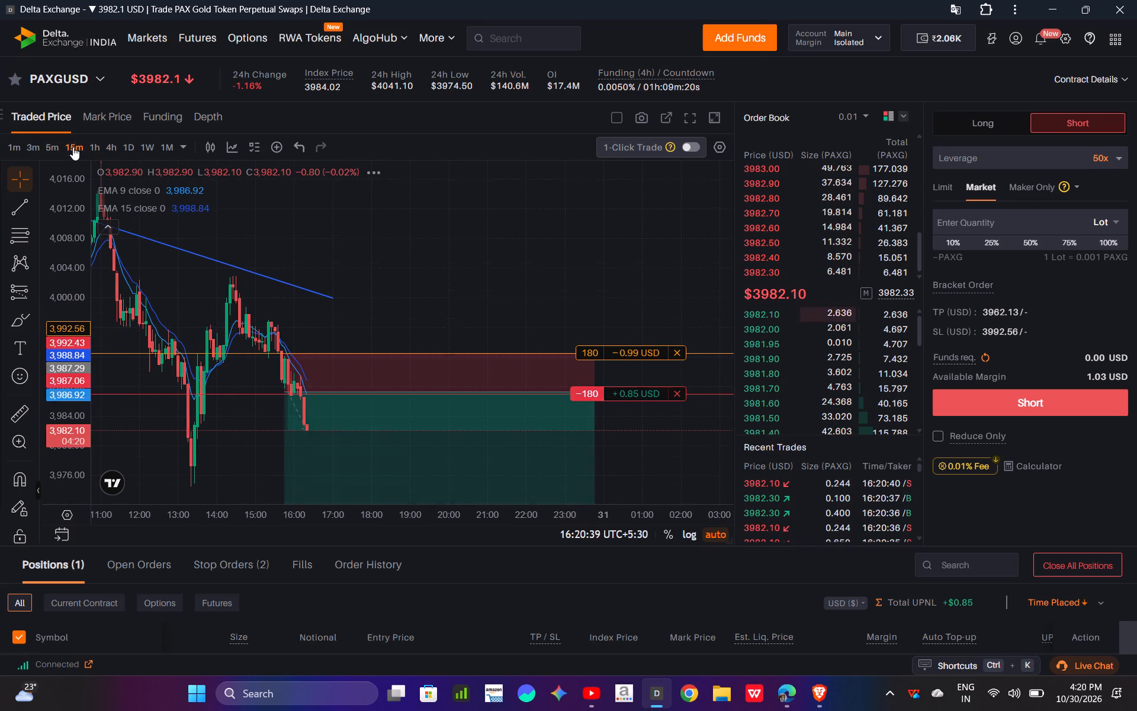
pyautogui.moveTo(70, 218); pyautogui.dragTo(80, 329)
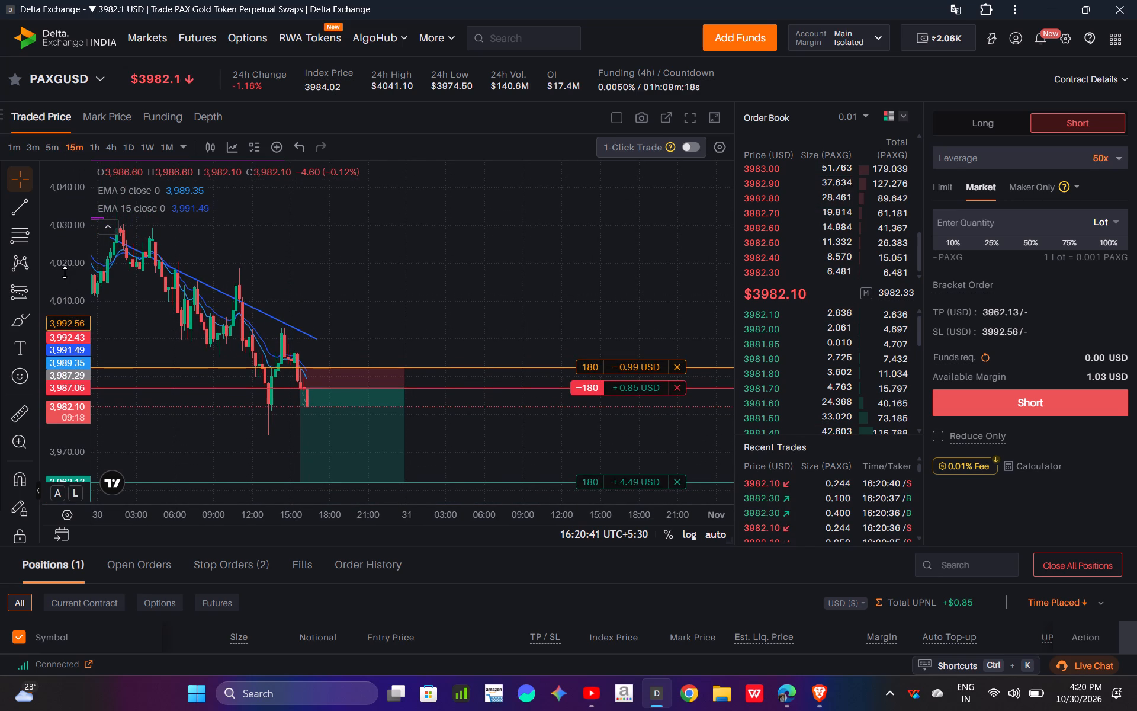
pyautogui.moveTo(64, 292); pyautogui.dragTo(64, 267)
pyautogui.moveTo(442, 342); pyautogui.dragTo(425, 277)
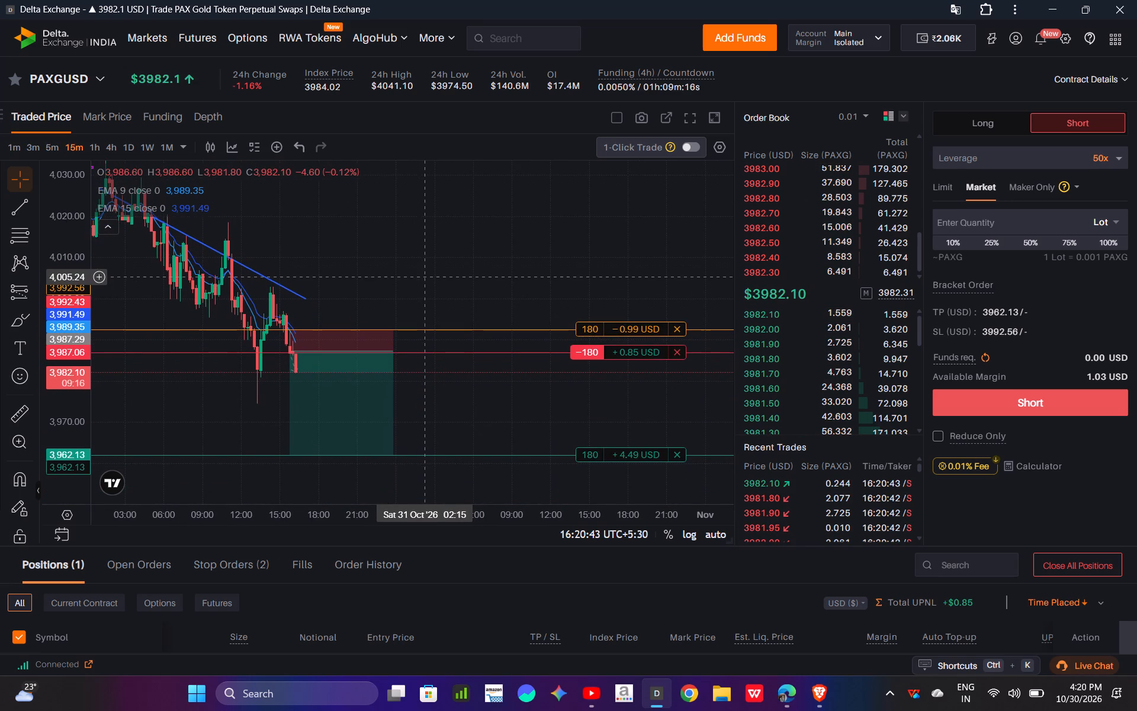
pyautogui.click(89, 141)
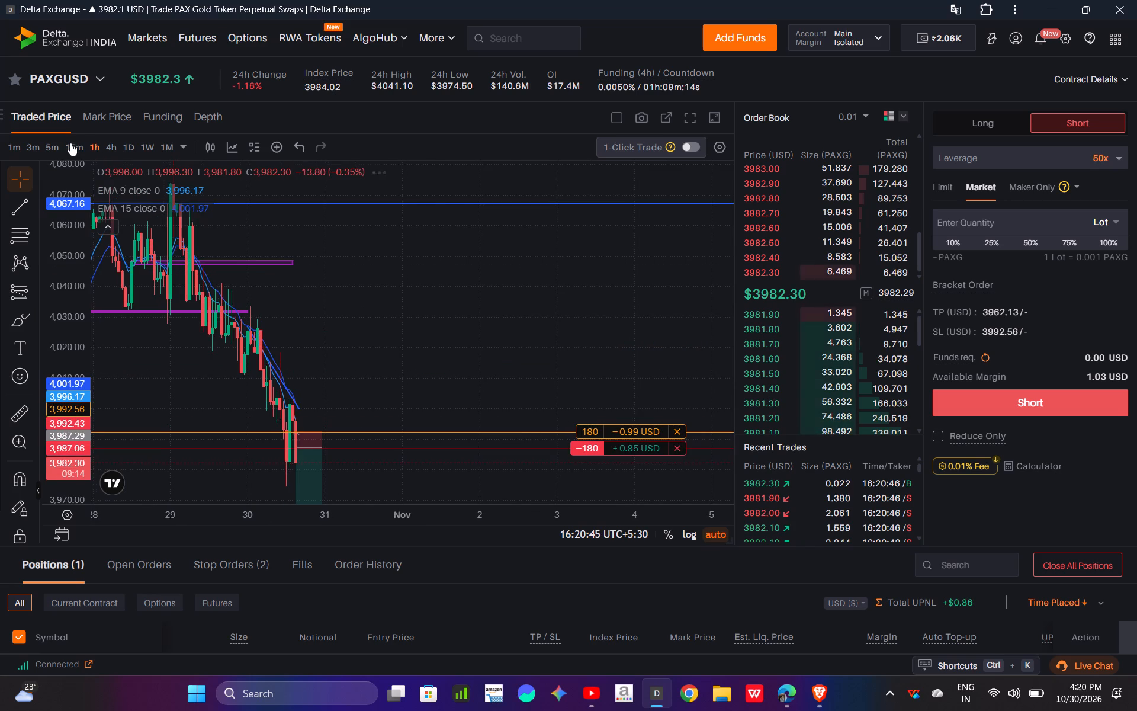
# Examine PAXGUSD on the 15-minute, 3-minute and 5-minute charts against the short's entry, stop-loss and take-profit levels.
pyautogui.click(70, 143)
pyautogui.click(24, 144)
pyautogui.click(37, 142)
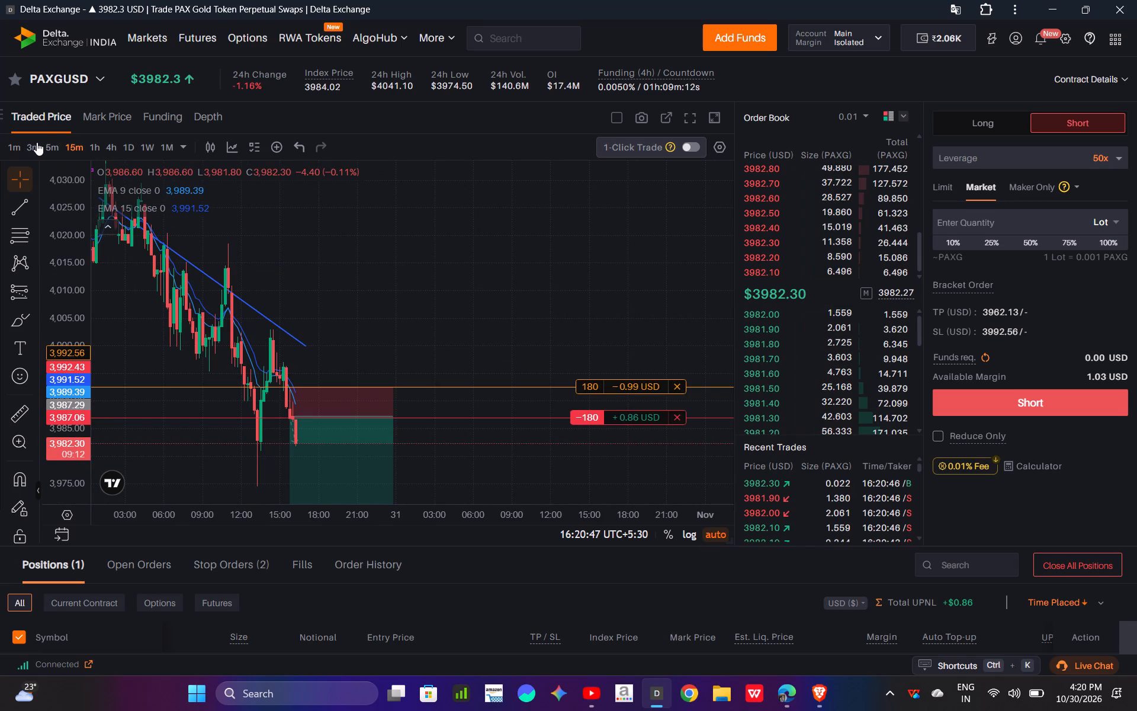
pyautogui.moveTo(28, 205); pyautogui.dragTo(346, 193)
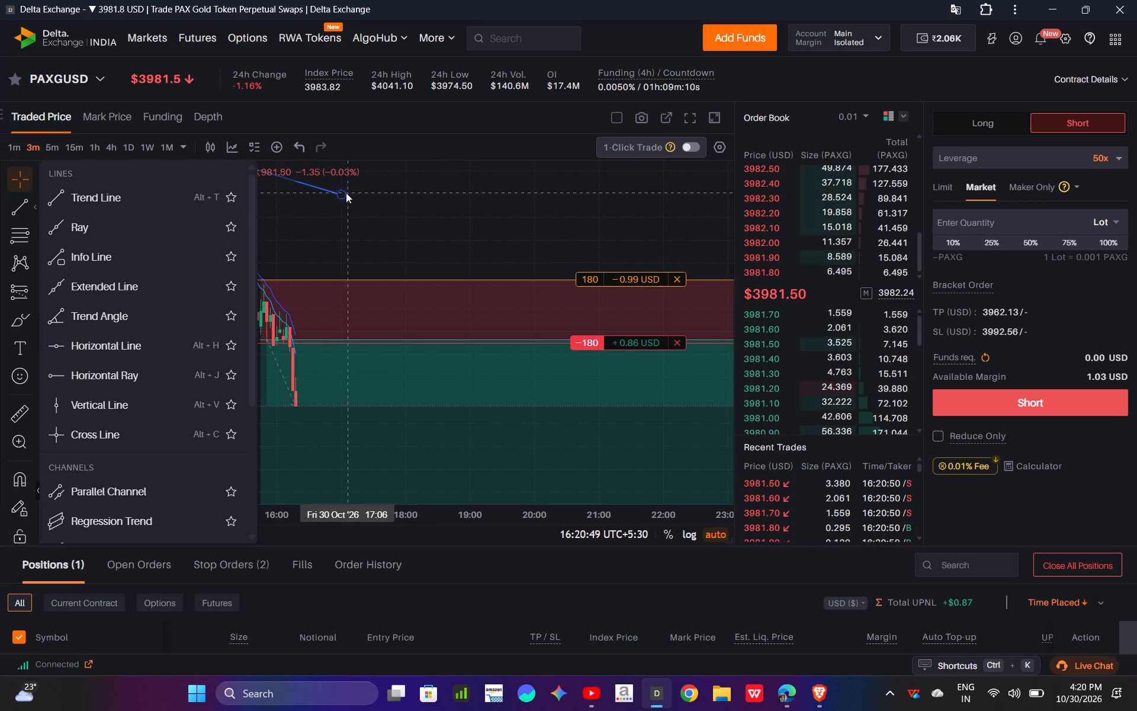
pyautogui.click(346, 193)
pyautogui.moveTo(48, 206); pyautogui.dragTo(70, 328)
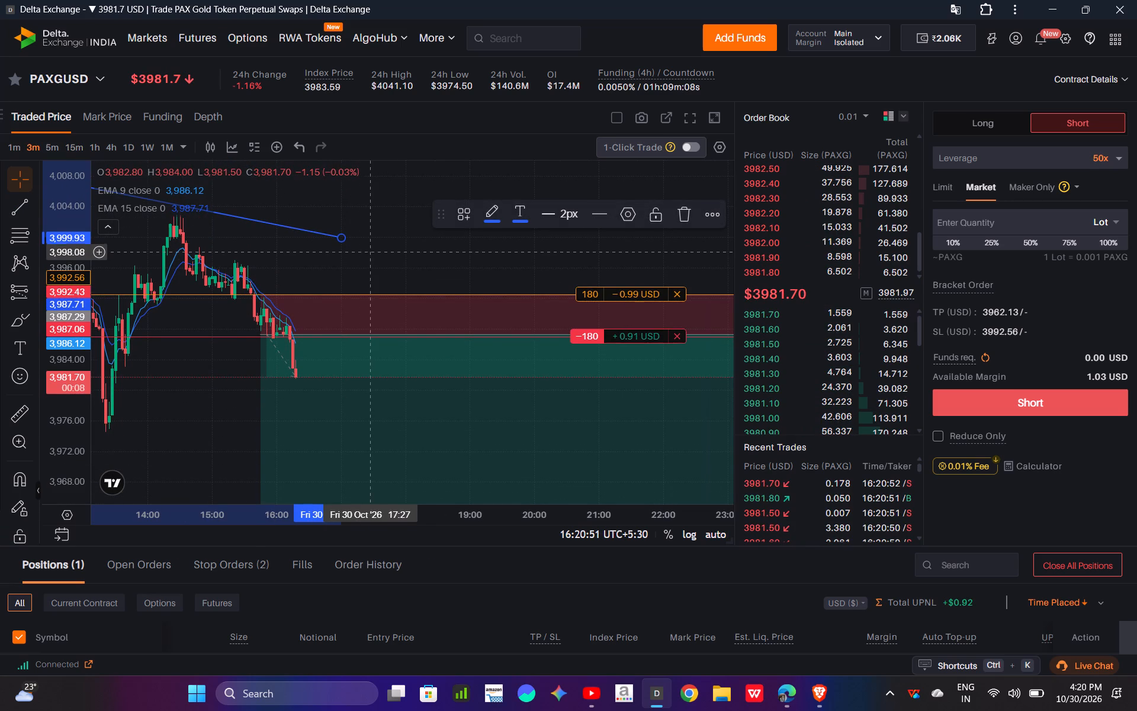
pyautogui.moveTo(370, 252); pyautogui.dragTo(250, 198)
pyautogui.click(49, 149)
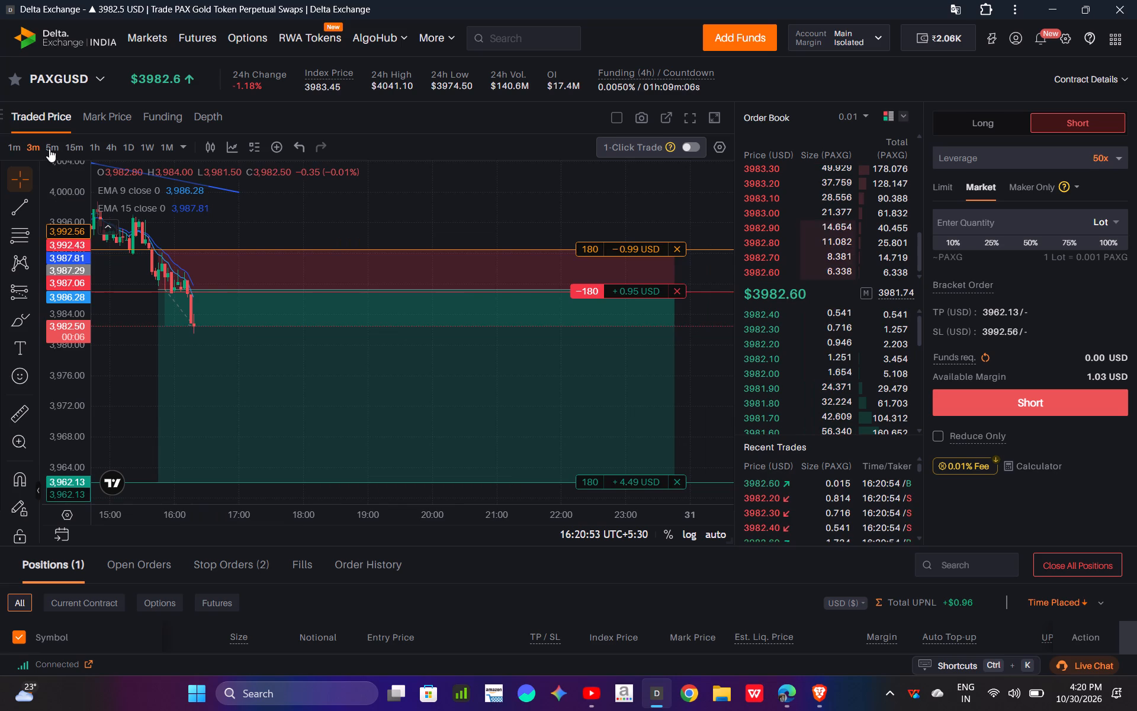
pyautogui.moveTo(69, 214); pyautogui.dragTo(66, 322)
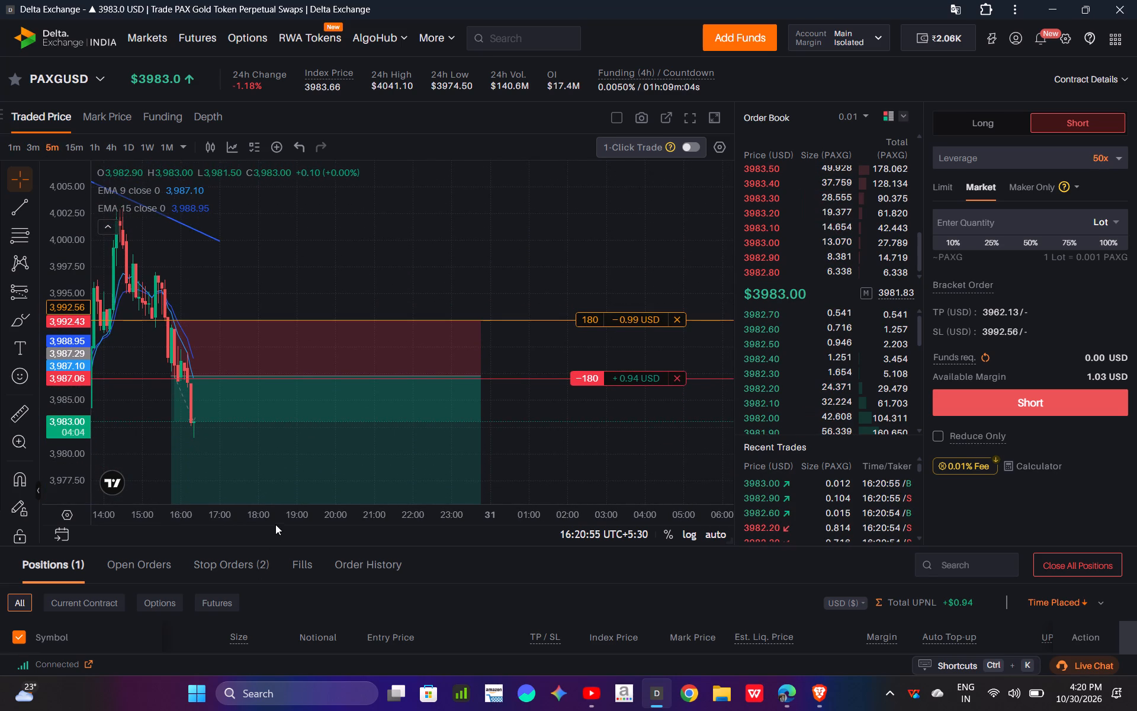
pyautogui.moveTo(281, 518); pyautogui.dragTo(397, 510)
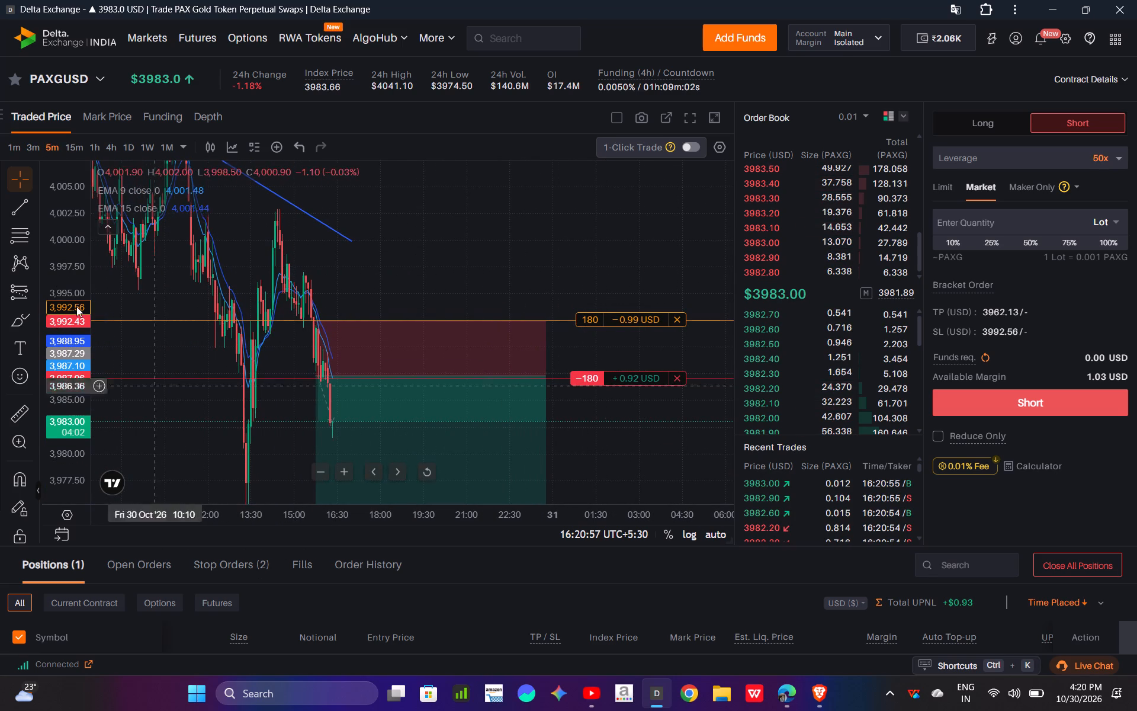
pyautogui.moveTo(51, 228); pyautogui.dragTo(62, 369)
pyautogui.moveTo(182, 430); pyautogui.dragTo(172, 324)
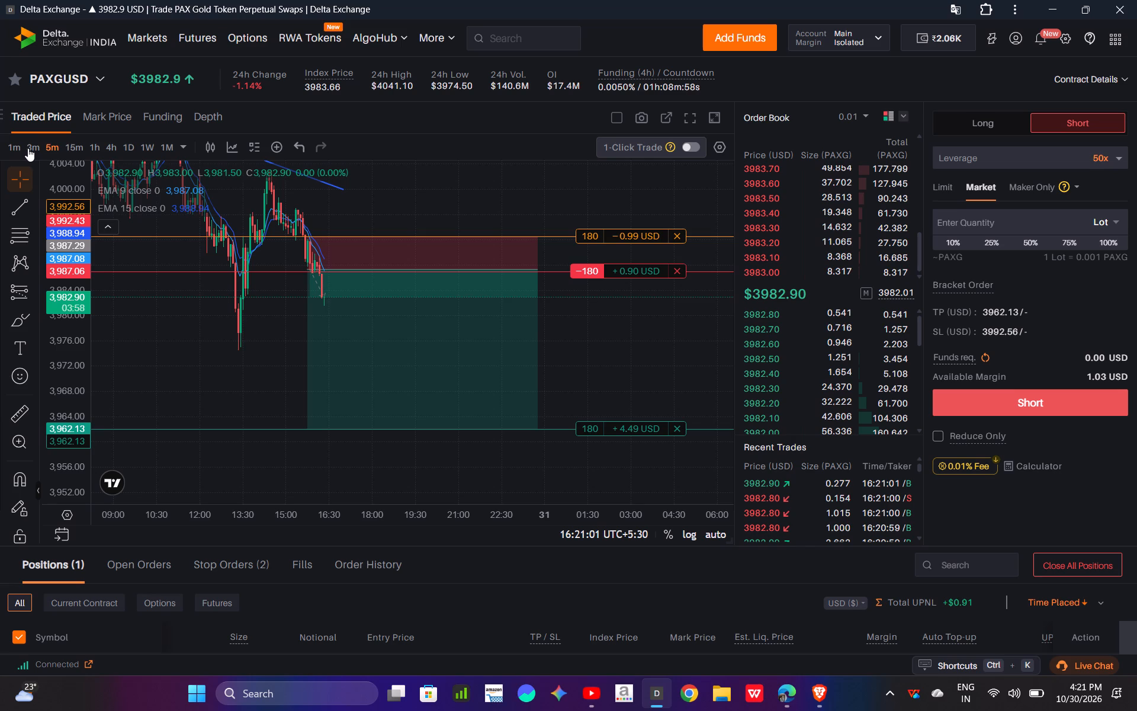
# Try to move the PAXGUSD short's stop-loss order on the 3-minute chart.
pyautogui.click(28, 148)
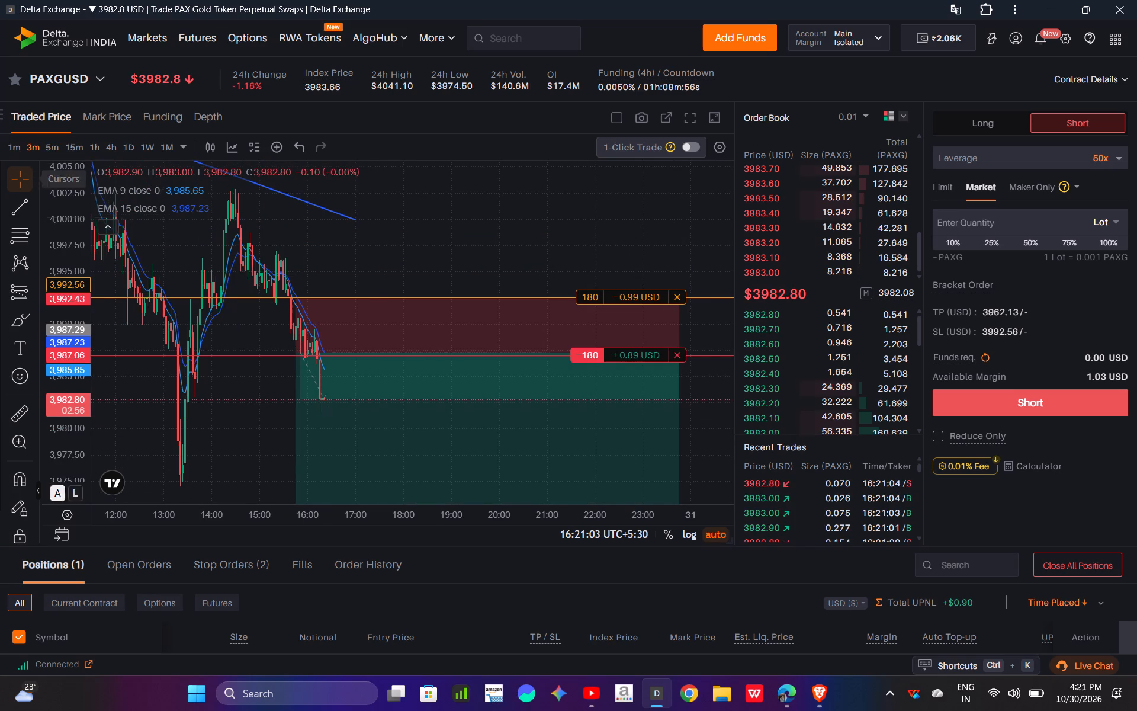
pyautogui.click(647, 300)
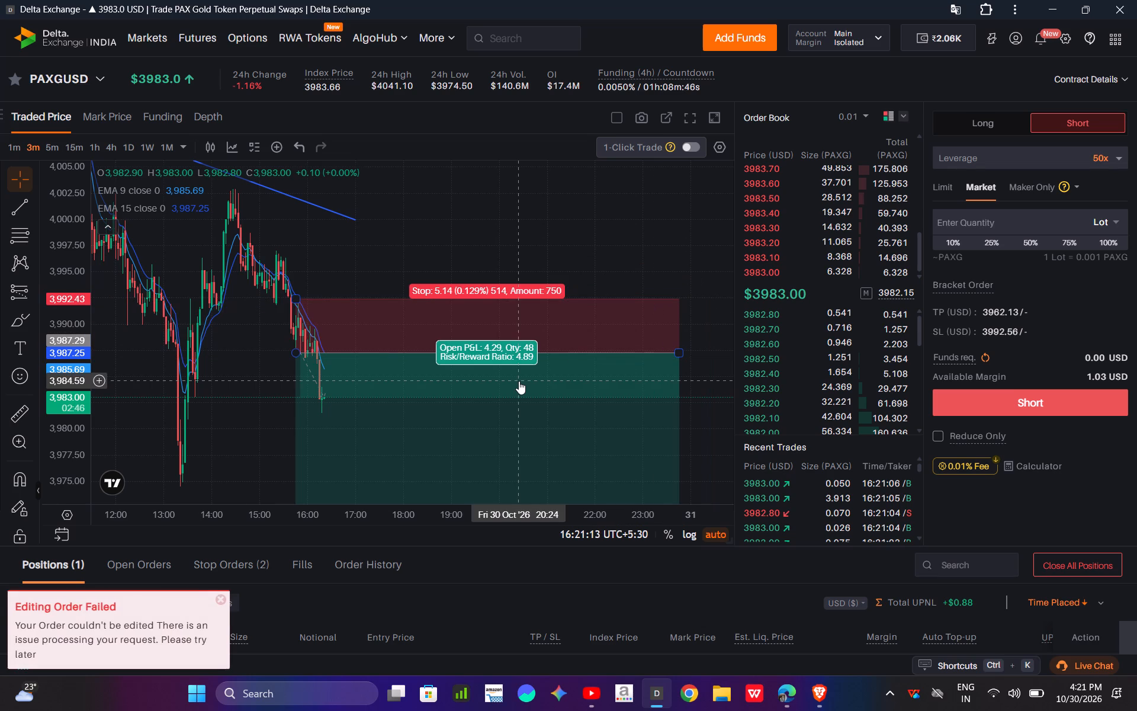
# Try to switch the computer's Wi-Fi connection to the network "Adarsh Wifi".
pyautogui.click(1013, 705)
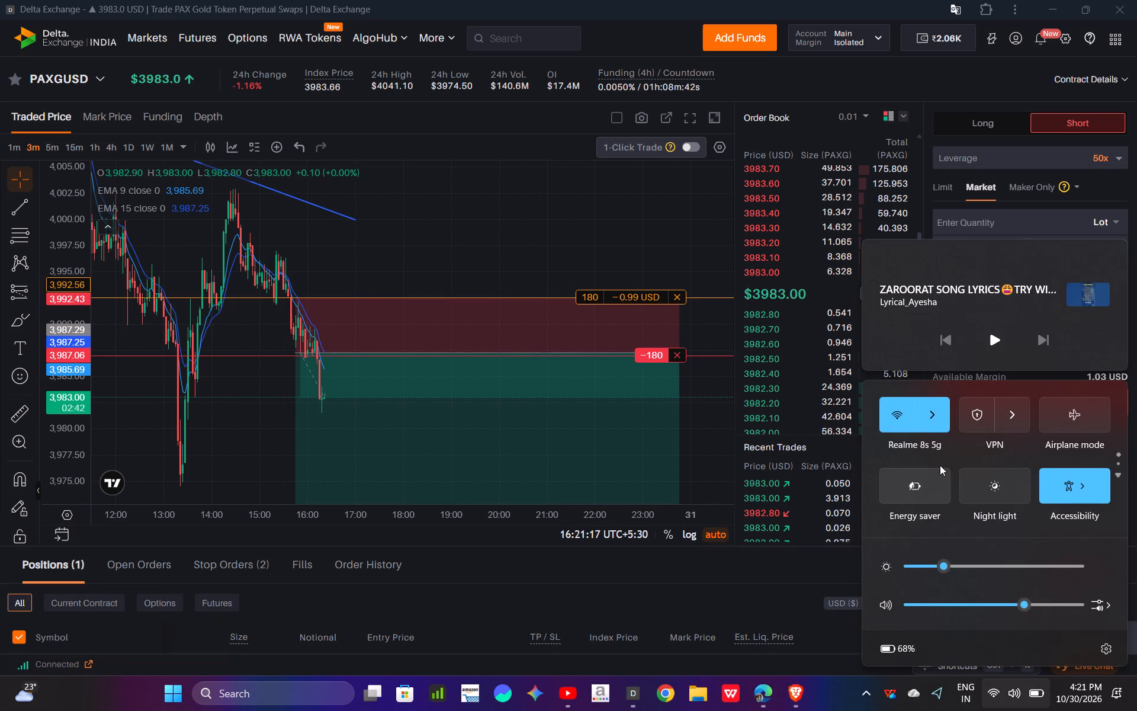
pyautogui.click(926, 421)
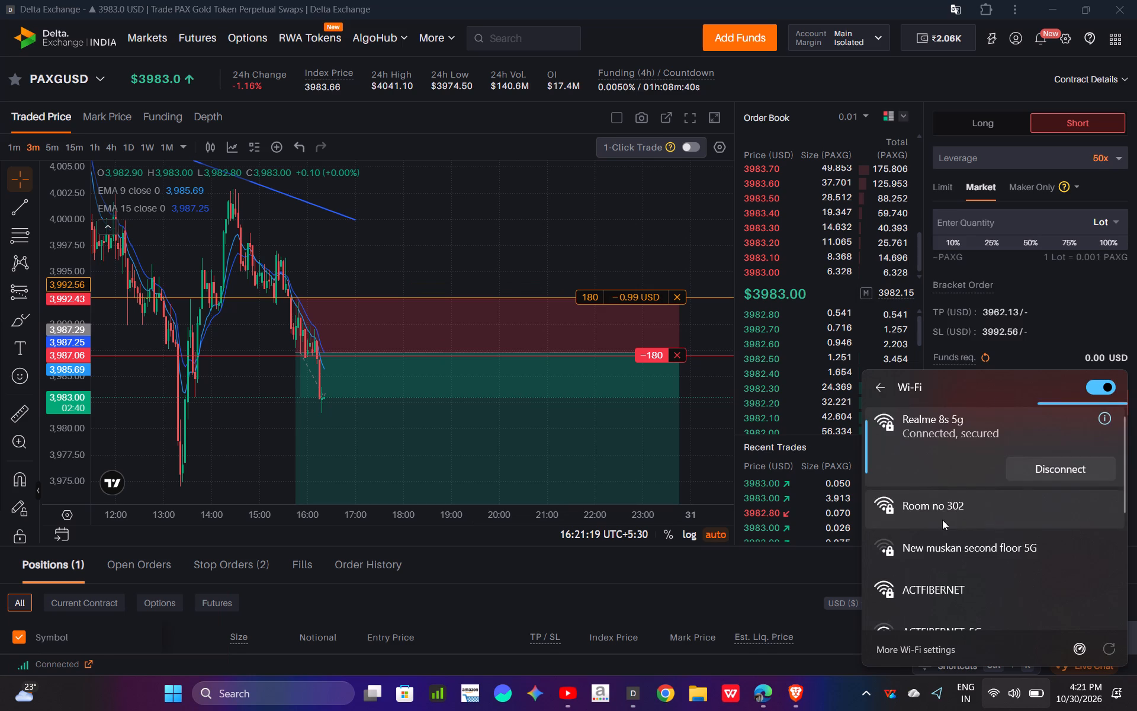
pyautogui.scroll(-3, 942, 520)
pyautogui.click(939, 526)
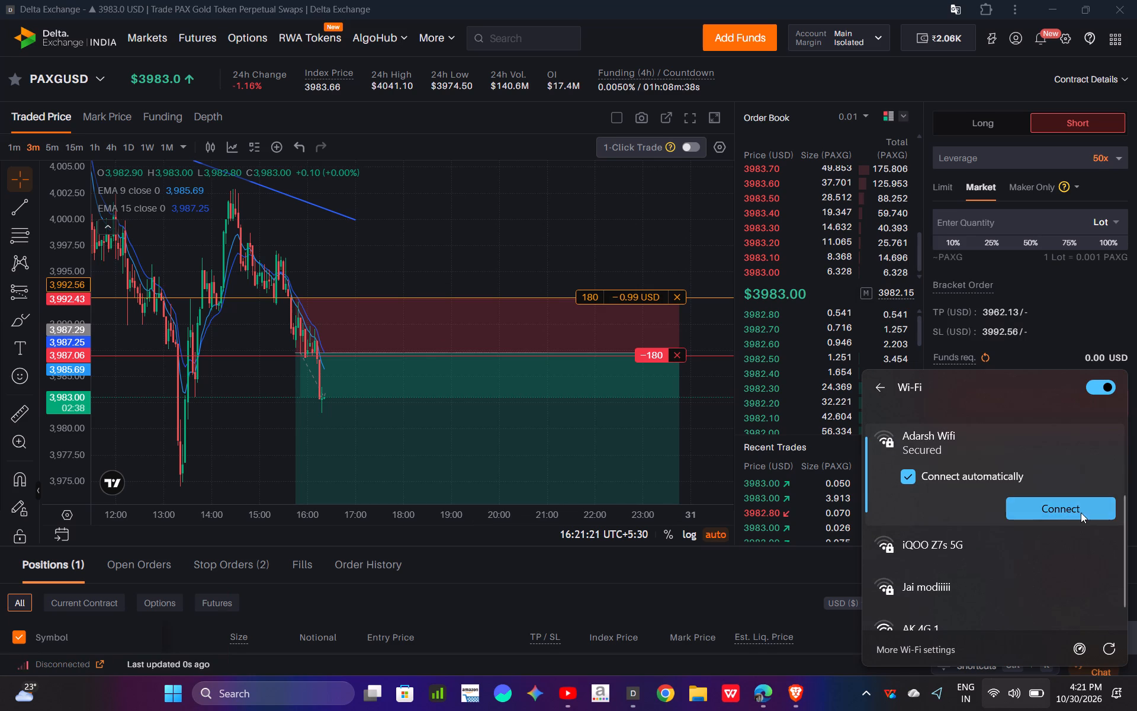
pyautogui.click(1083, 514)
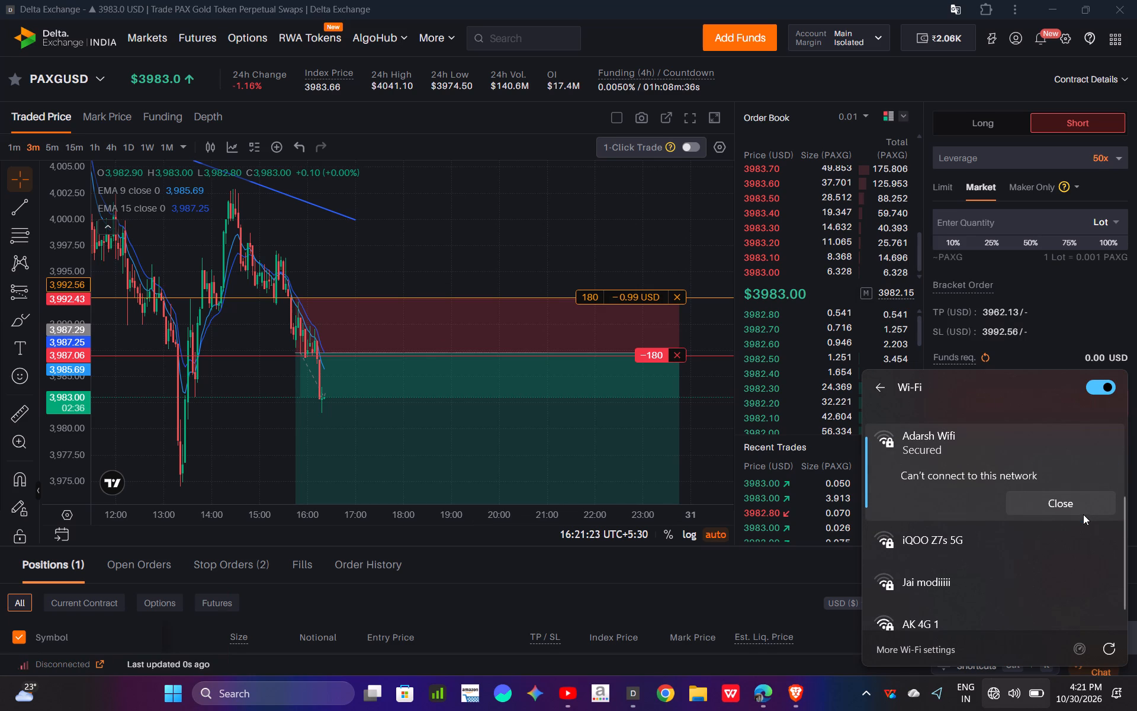
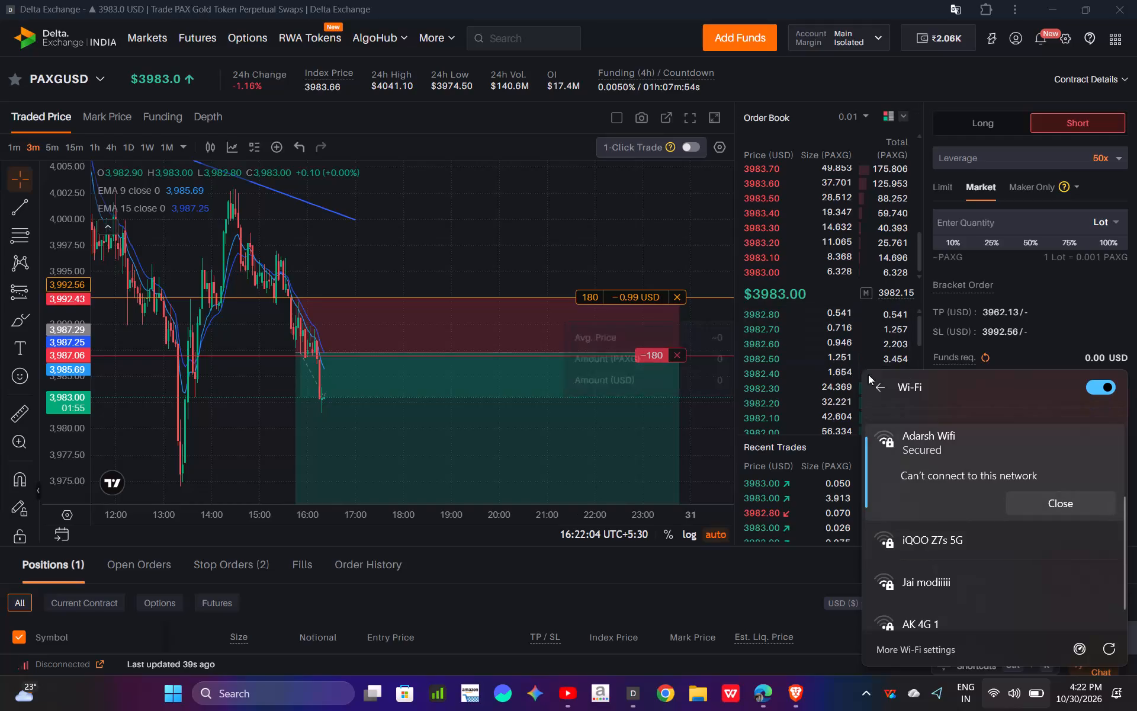
# Check the computer's Wi-Fi connection and the available networks, closing the network list afterwards.
pyautogui.click(988, 710)
pyautogui.click(988, 710)
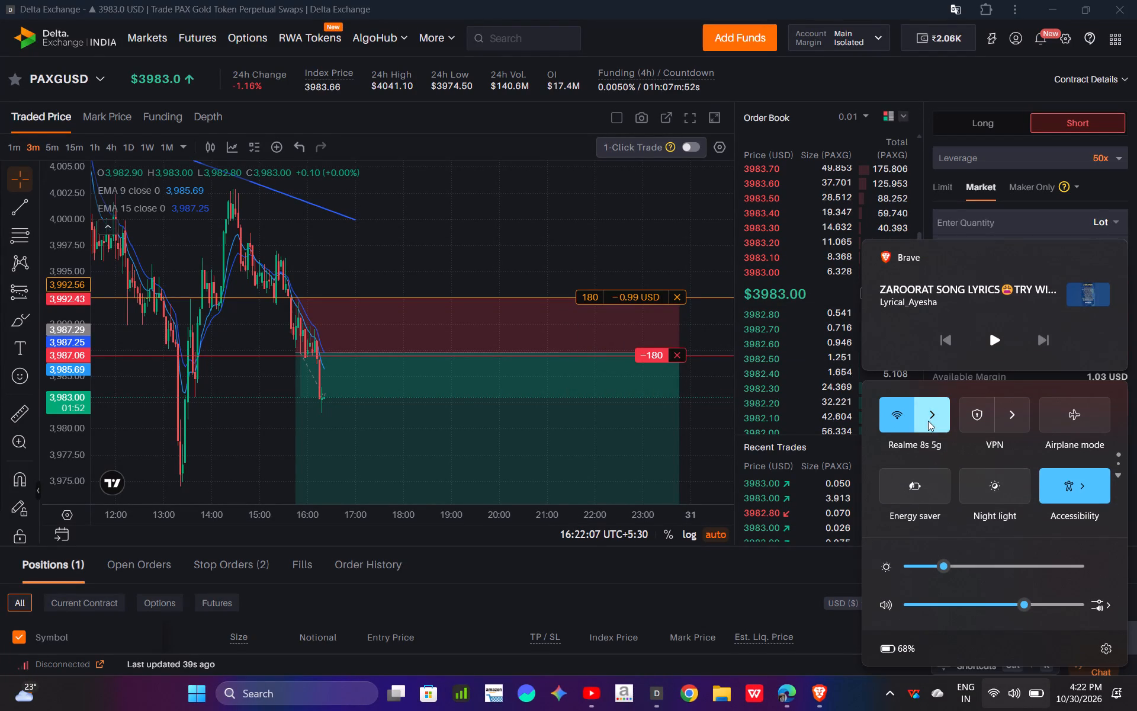
pyautogui.click(928, 418)
pyautogui.click(558, 218)
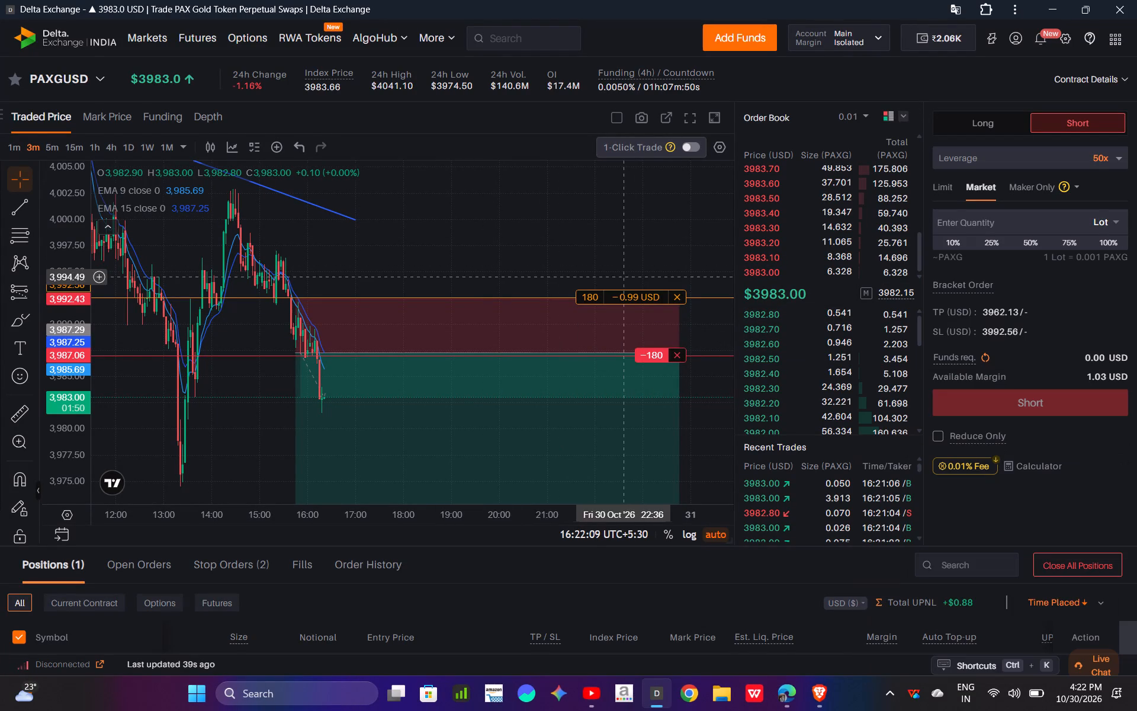